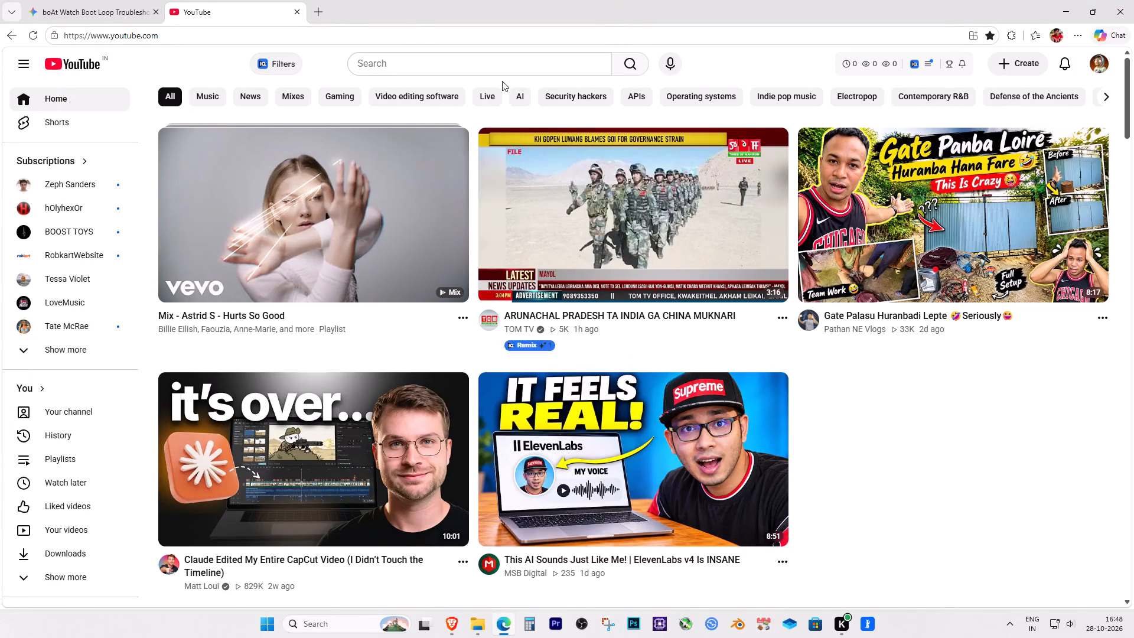
# Search YouTube for "boat watch logo loop".
pyautogui.click(504, 67)
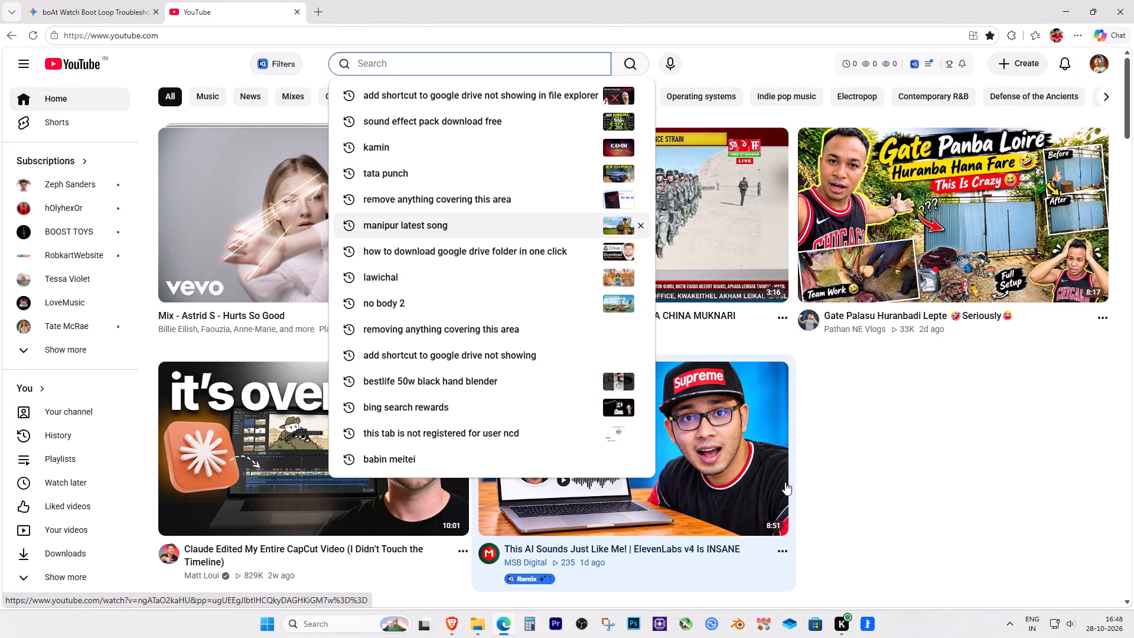
pyautogui.write('boat wat')
pyautogui.write('ch')
pyautogui.press('space')
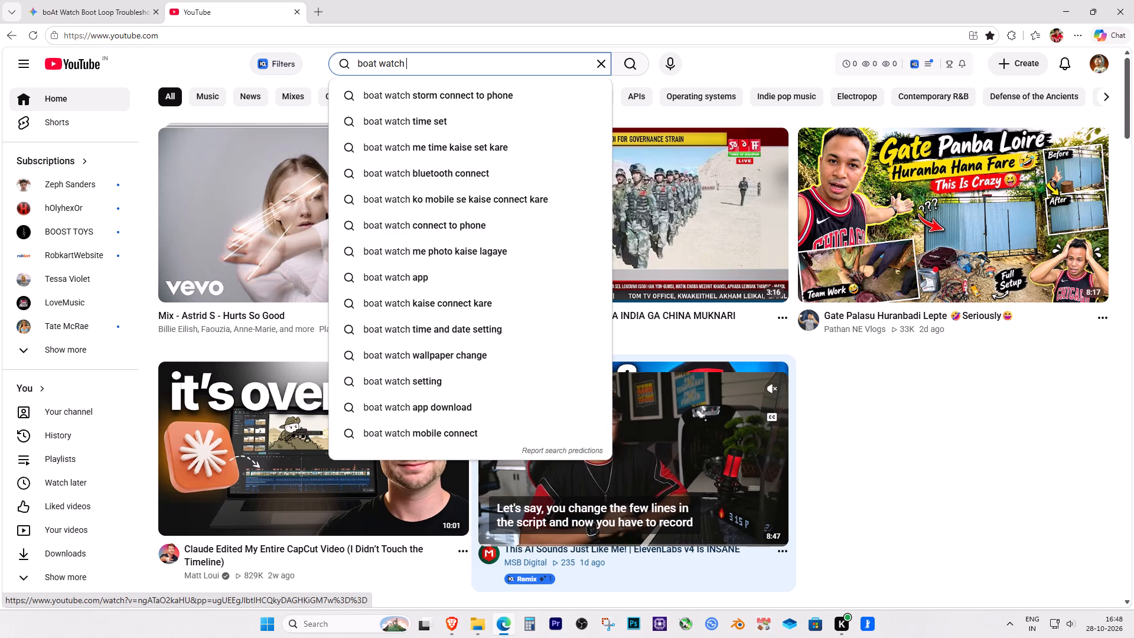
pyautogui.write('logo')
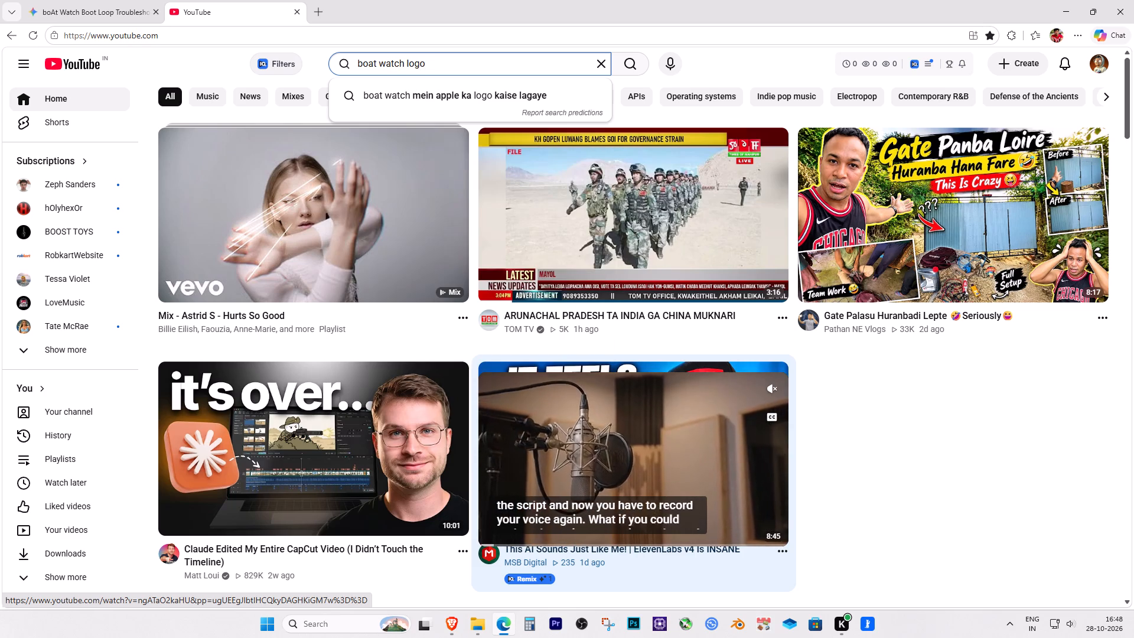
pyautogui.press('space')
pyautogui.write('stic')
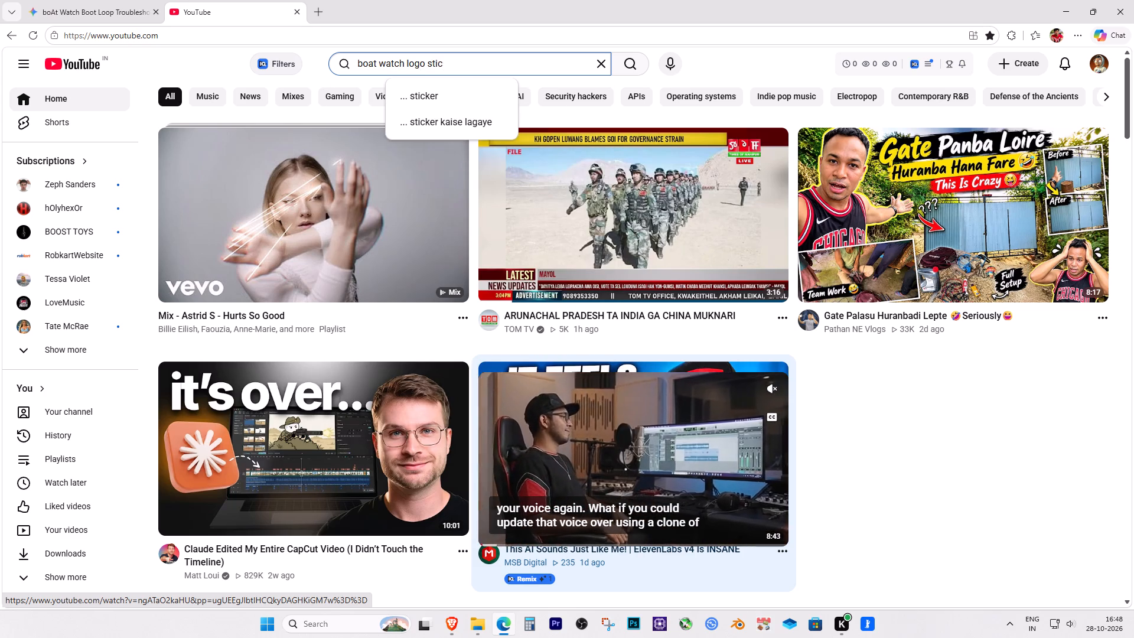
pyautogui.press('BackSpace')
pyautogui.press('BackSpace')
pyautogui.press('BackSpace')
pyautogui.press('BackSpace')
pyautogui.write('loop')
pyautogui.press('Return')
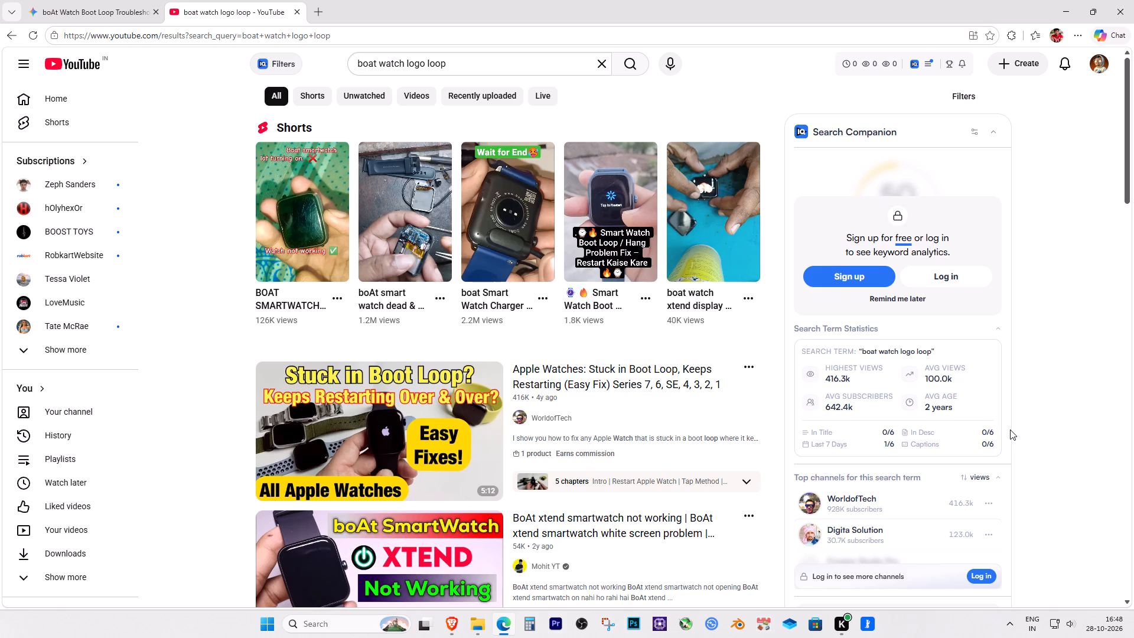
# Look through the search results for videos about watches stuck in a boot loop and how they are titled.
pyautogui.scroll(-1, 1010, 429)
pyautogui.scroll(1, 1005, 379)
pyautogui.scroll(-4, 616, 483)
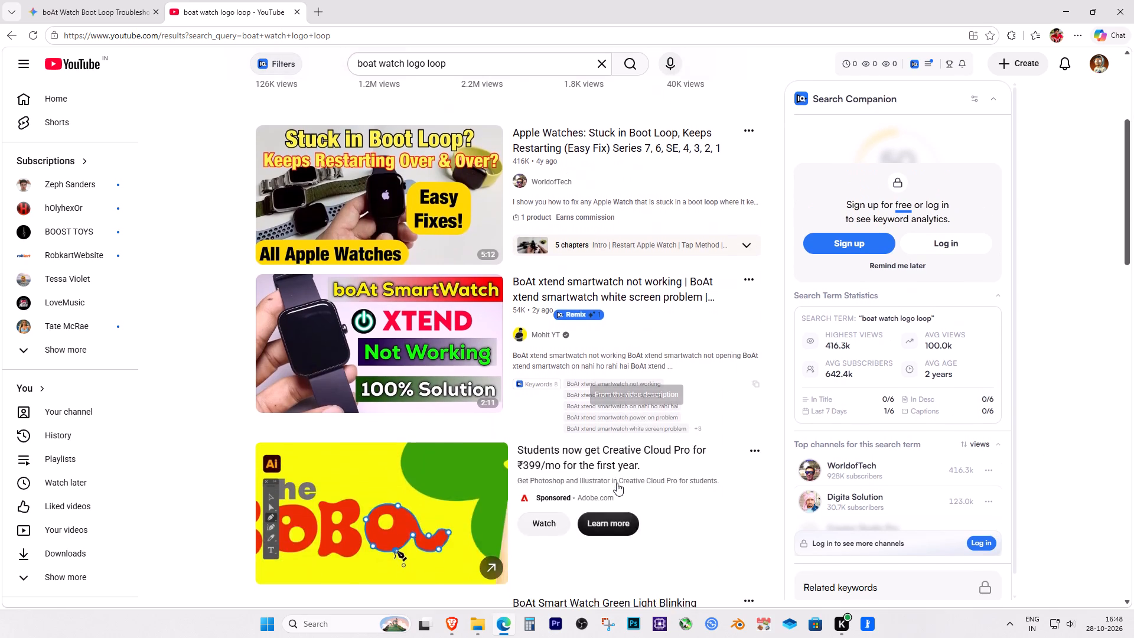
pyautogui.scroll(-7, 617, 483)
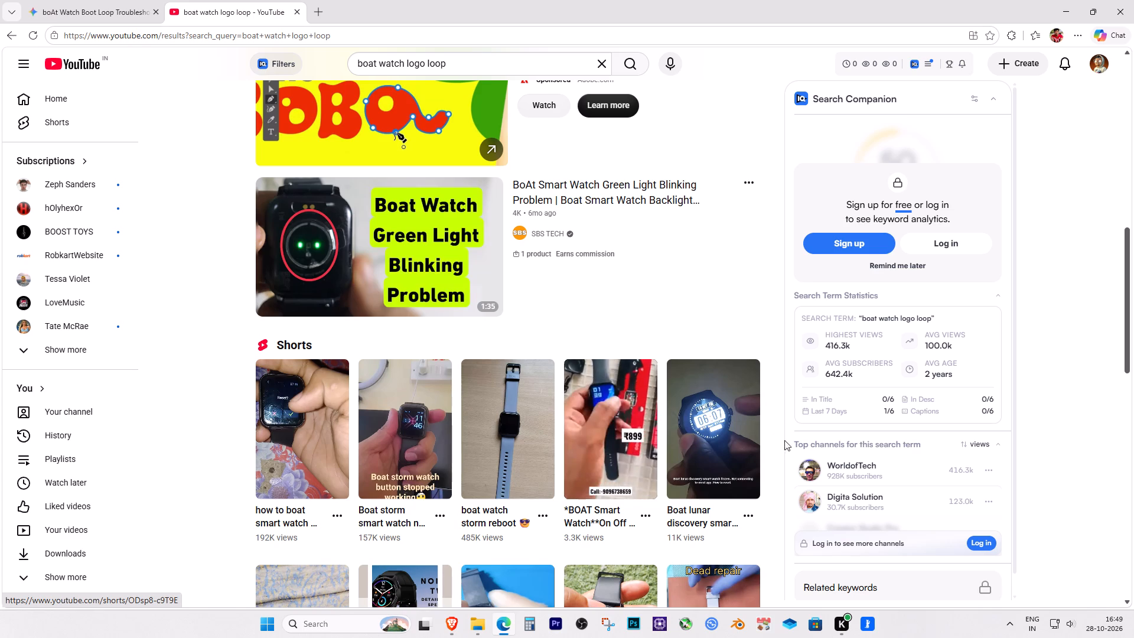
pyautogui.scroll(4, 862, 437)
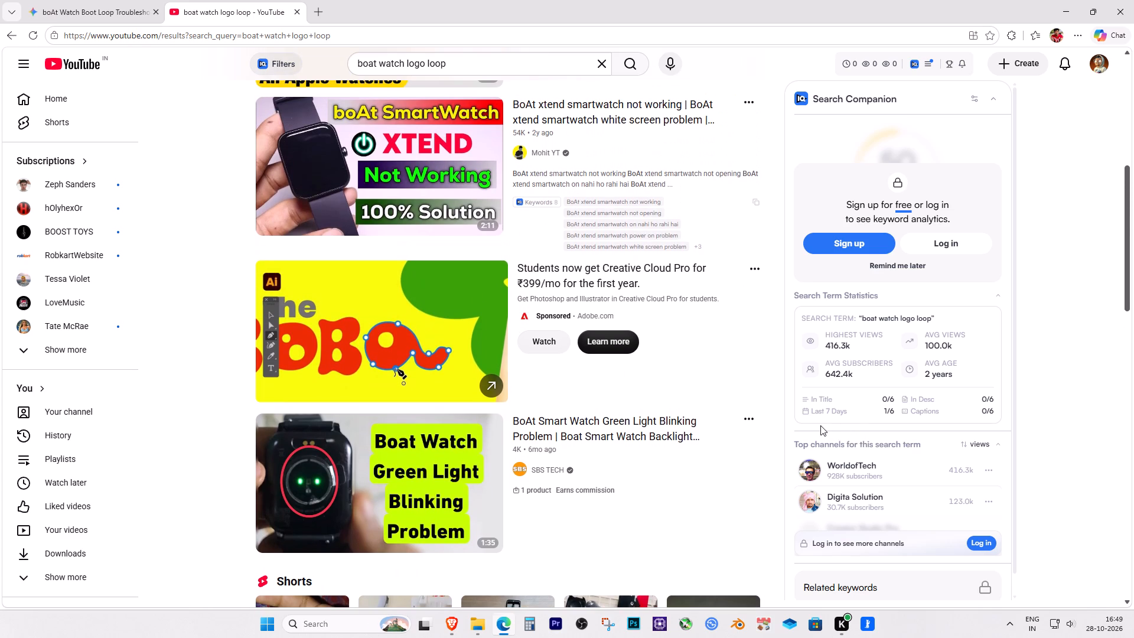
pyautogui.scroll(3, 820, 425)
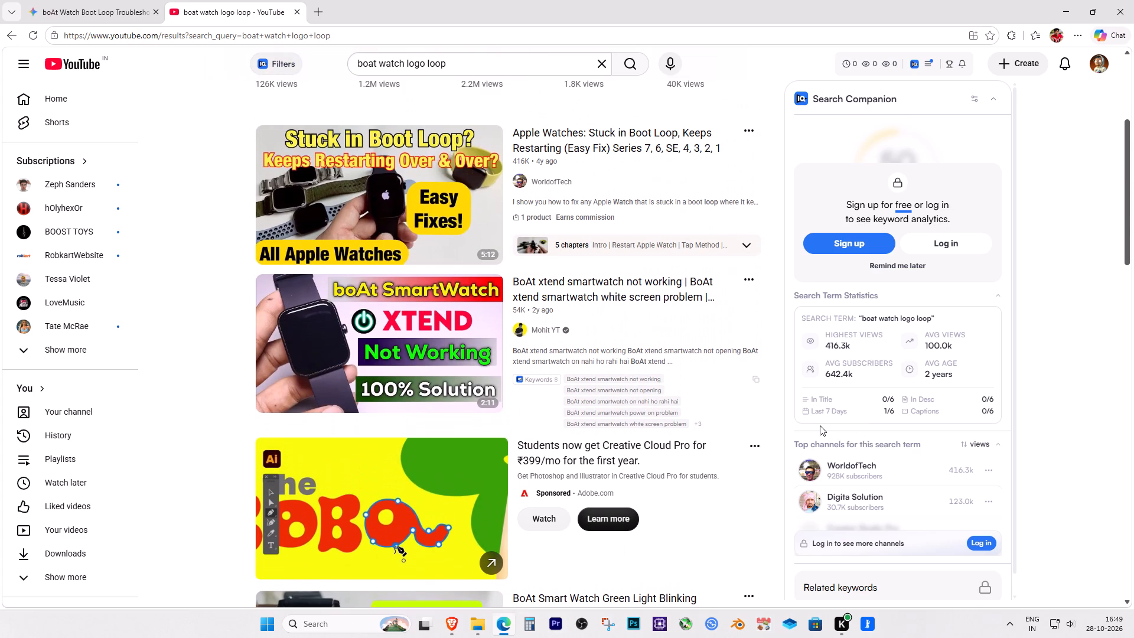
pyautogui.scroll(1, 820, 425)
pyautogui.scroll(-4, 820, 425)
pyautogui.scroll(-4, 698, 428)
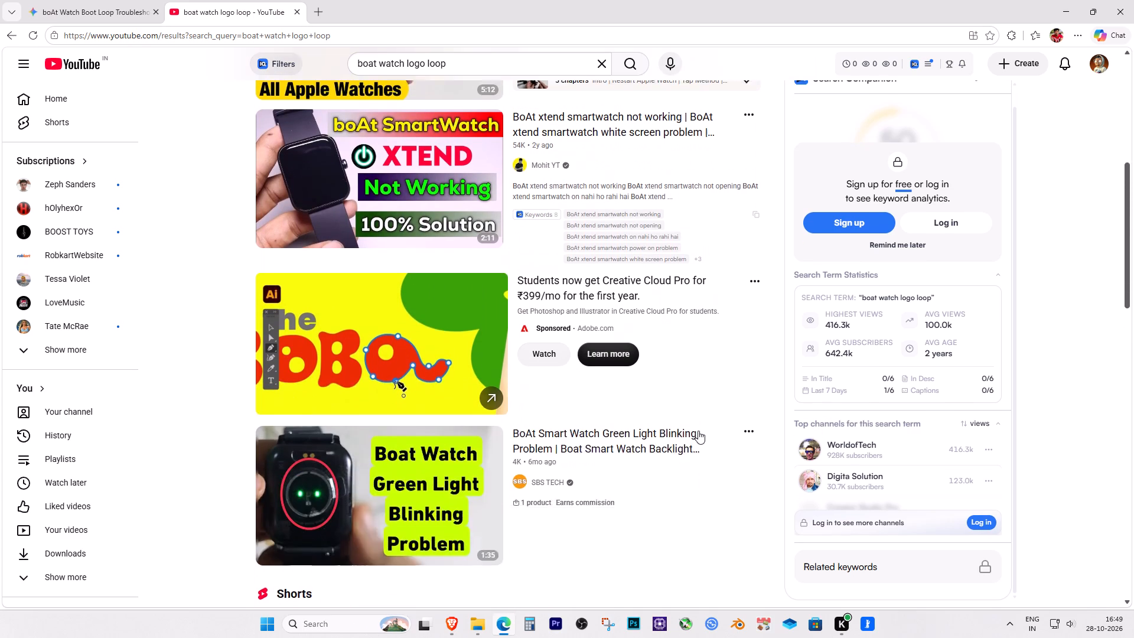
pyautogui.scroll(-10, 698, 431)
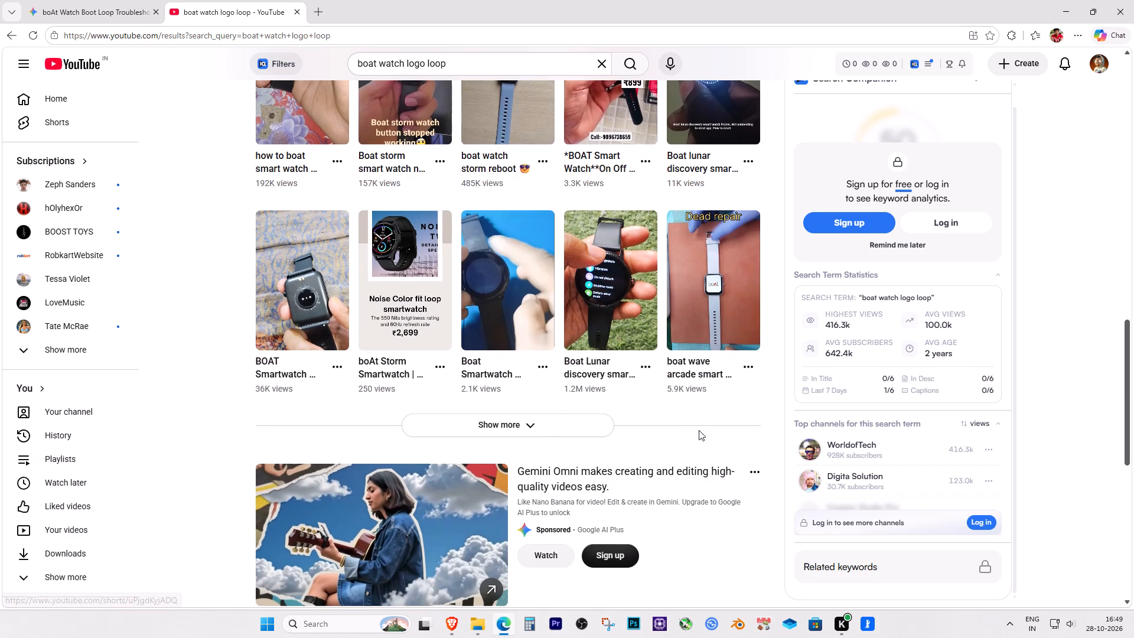
pyautogui.scroll(-4, 699, 430)
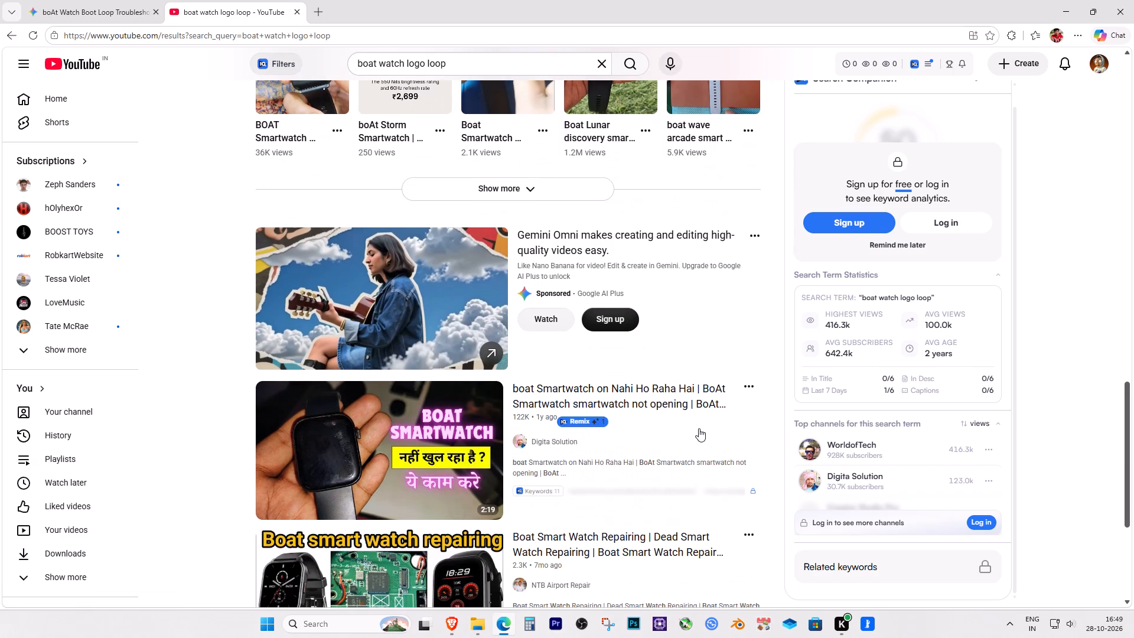
pyautogui.scroll(1, 699, 428)
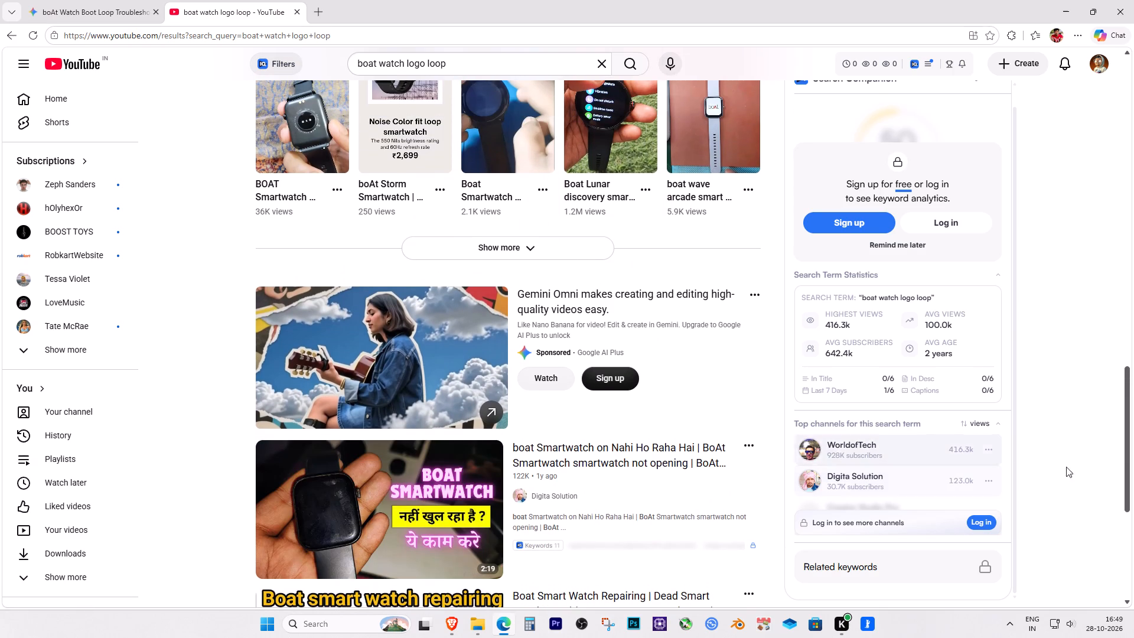
pyautogui.scroll(17, 1087, 460)
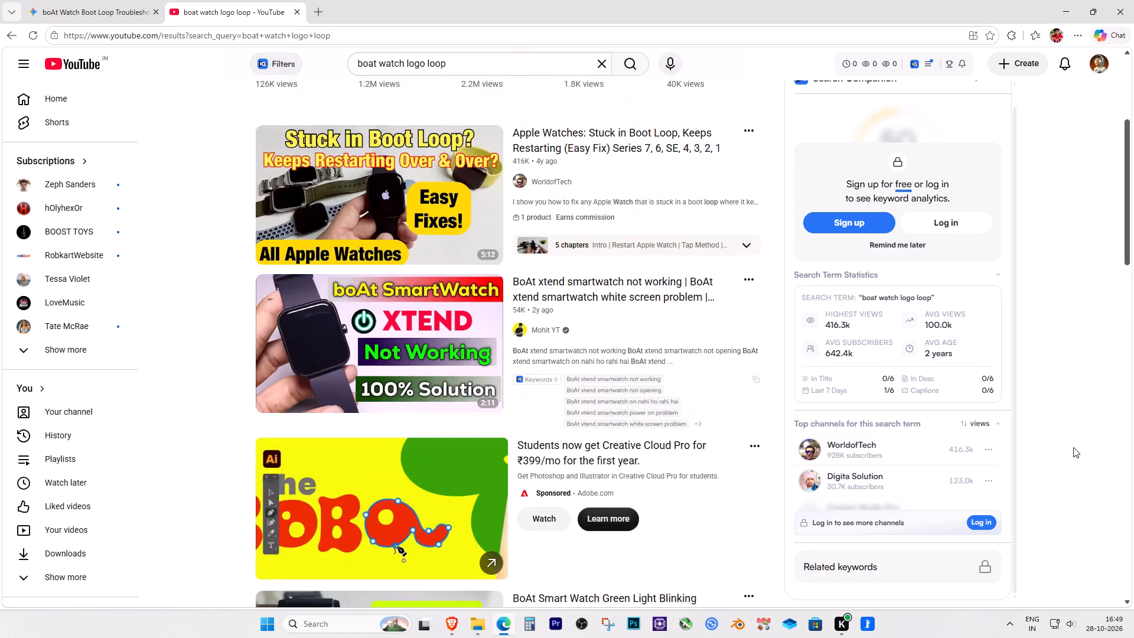
pyautogui.scroll(3, 1073, 447)
pyautogui.click(427, 395)
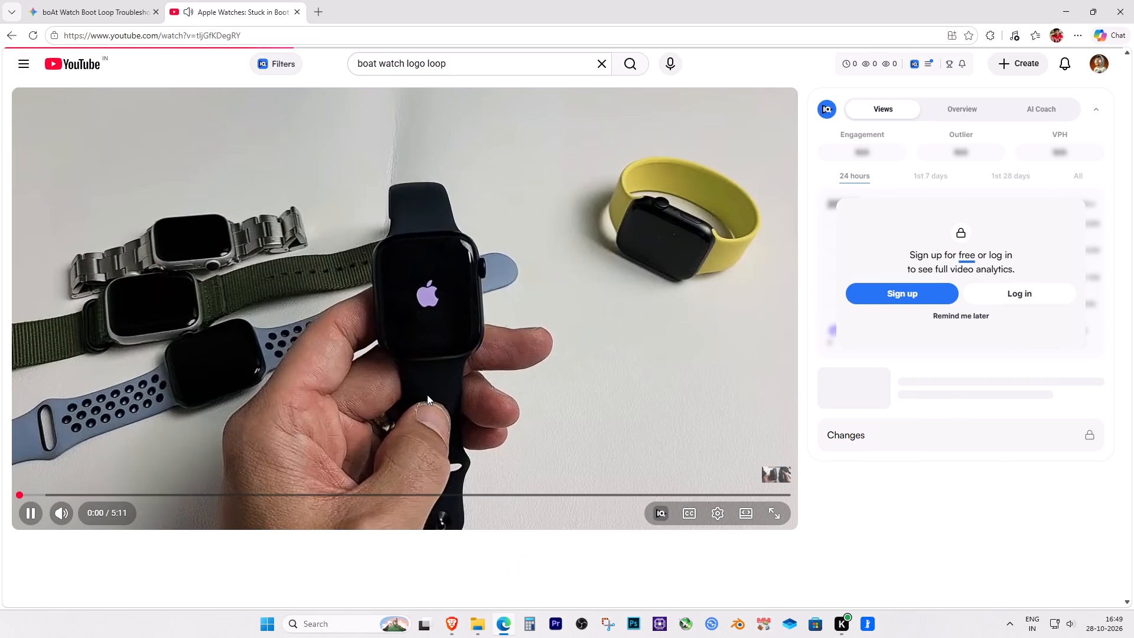
pyautogui.scroll(-1, 364, 565)
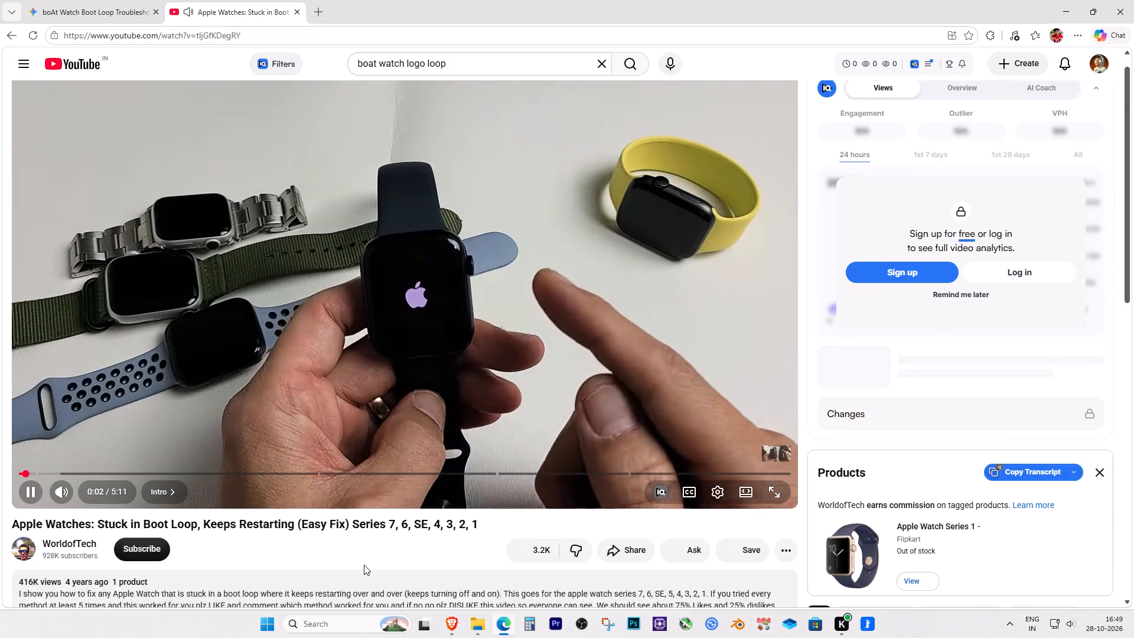
pyautogui.scroll(-1, 364, 565)
pyautogui.scroll(1, 362, 561)
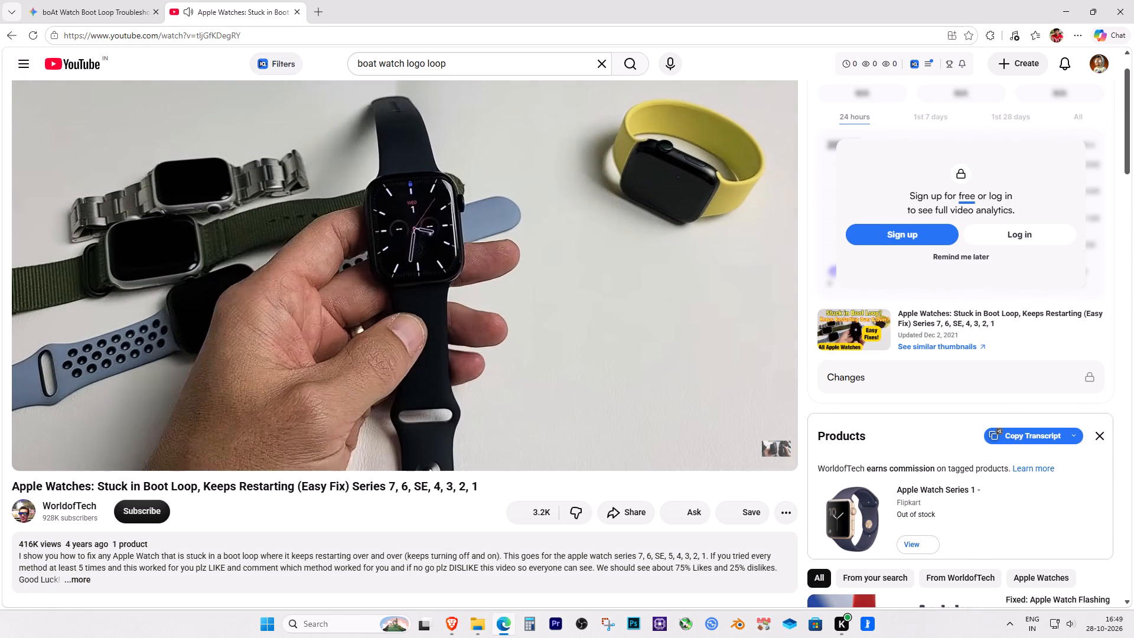
pyautogui.moveTo(45, 484); pyautogui.dragTo(295, 484)
pyautogui.rightClick(295, 484)
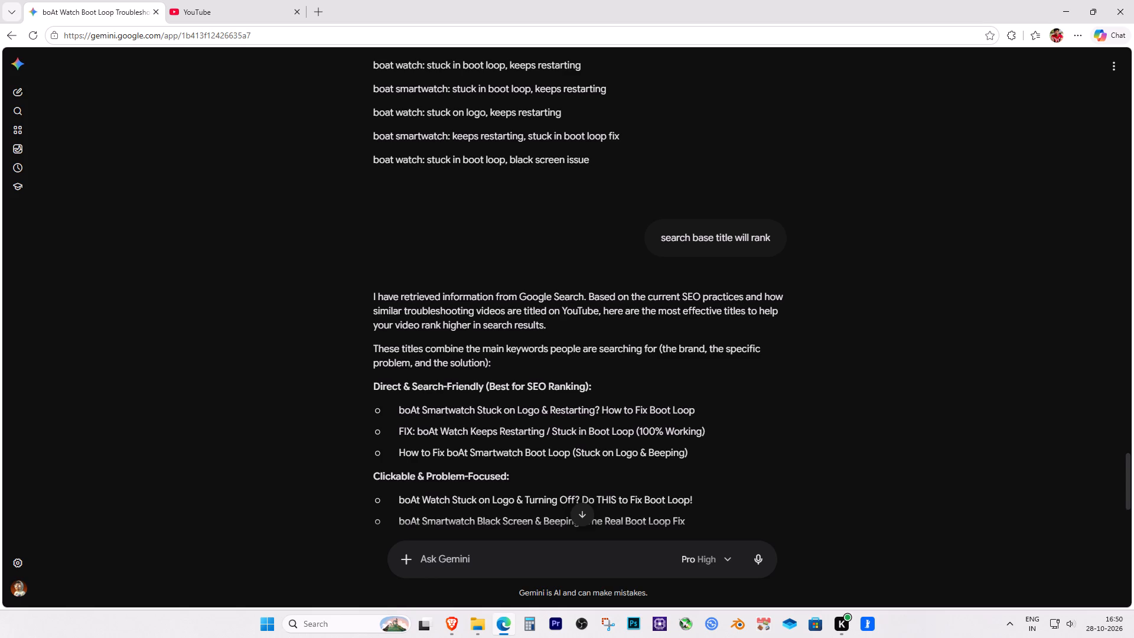
# Copy the suggested title "boAt Smartwatch Stuck on Logo & Restarting? How to Fix Boot Loop".
pyautogui.moveTo(397, 413); pyautogui.dragTo(598, 412)
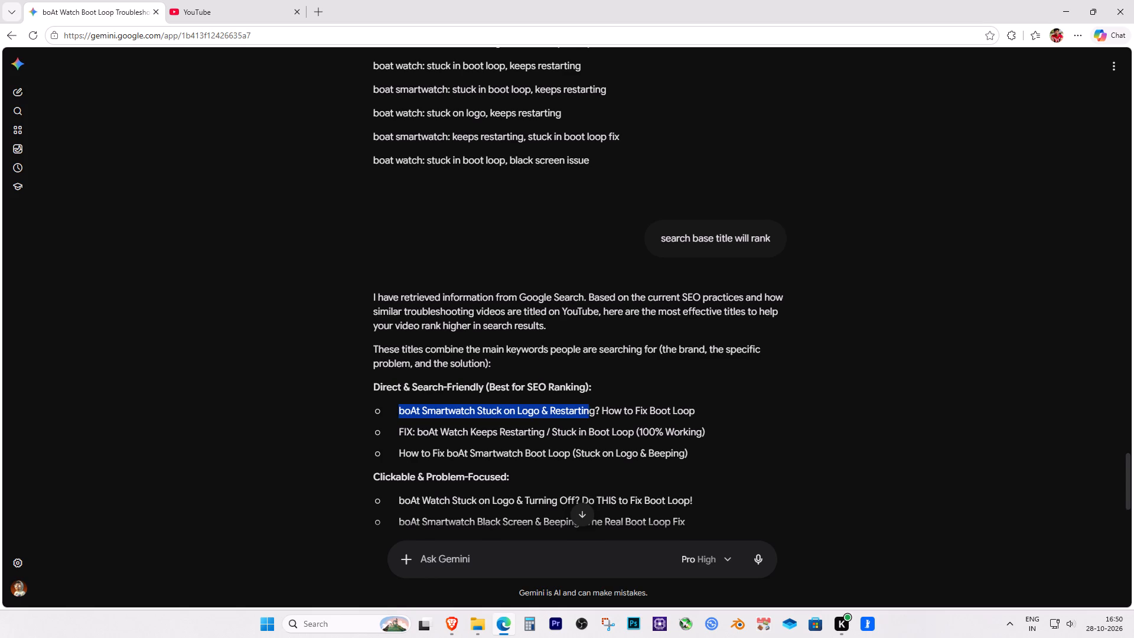
pyautogui.moveTo(598, 412); pyautogui.dragTo(716, 417)
pyautogui.rightClick(677, 415)
pyautogui.click(754, 178)
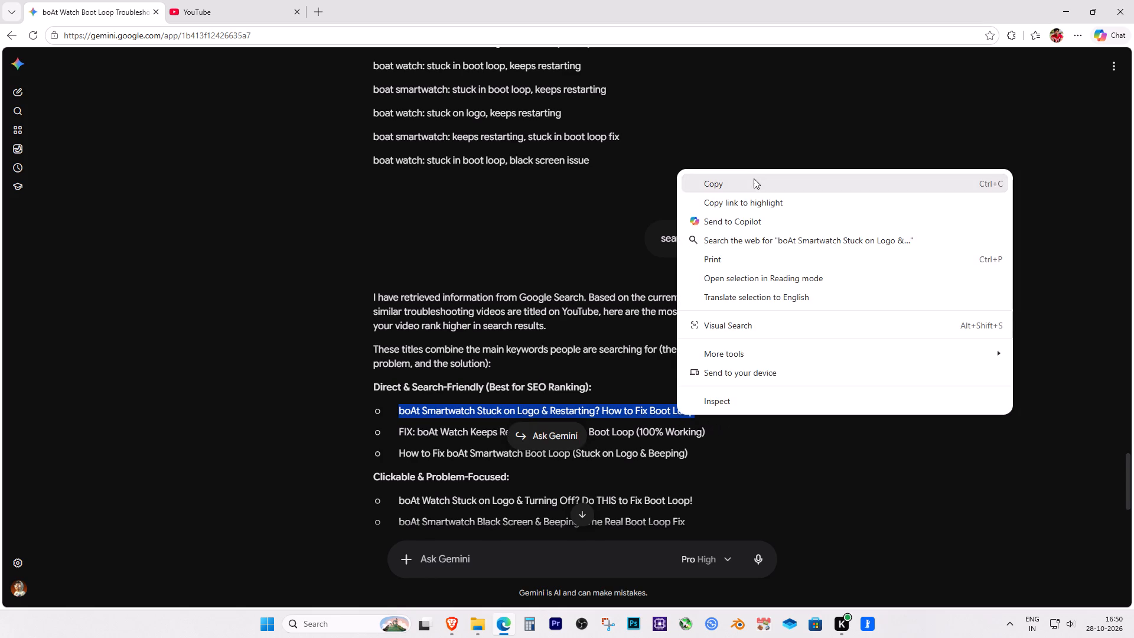
# Switch to the YouTube Studio upload in Brave and replace the video title with the copied Gemini suggestion.
pyautogui.click(228, 0)
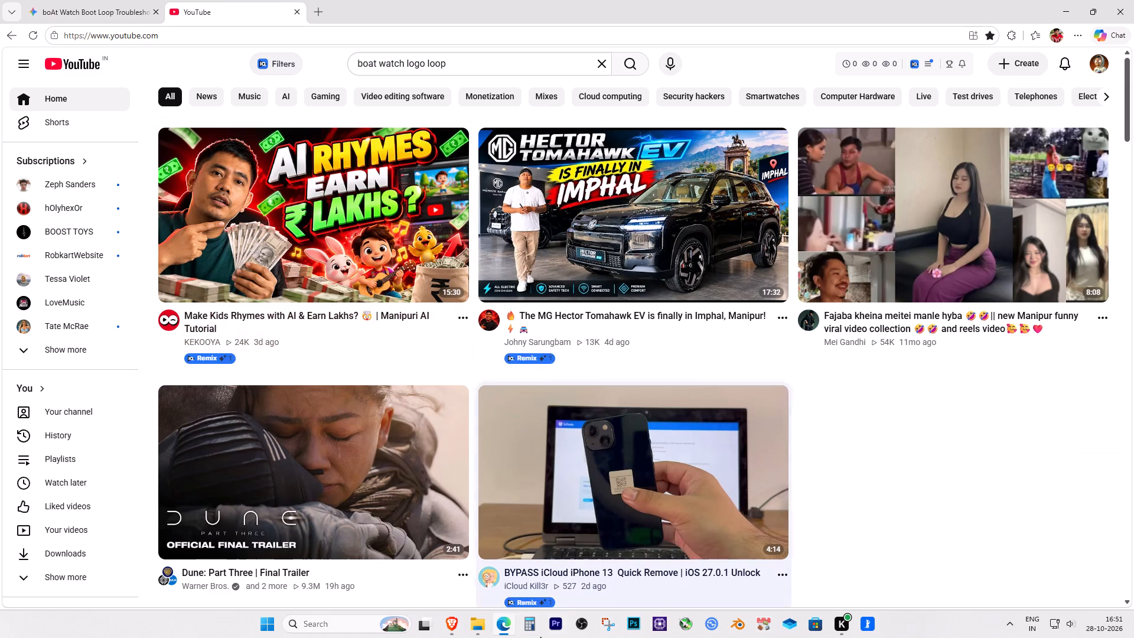
pyautogui.click(457, 629)
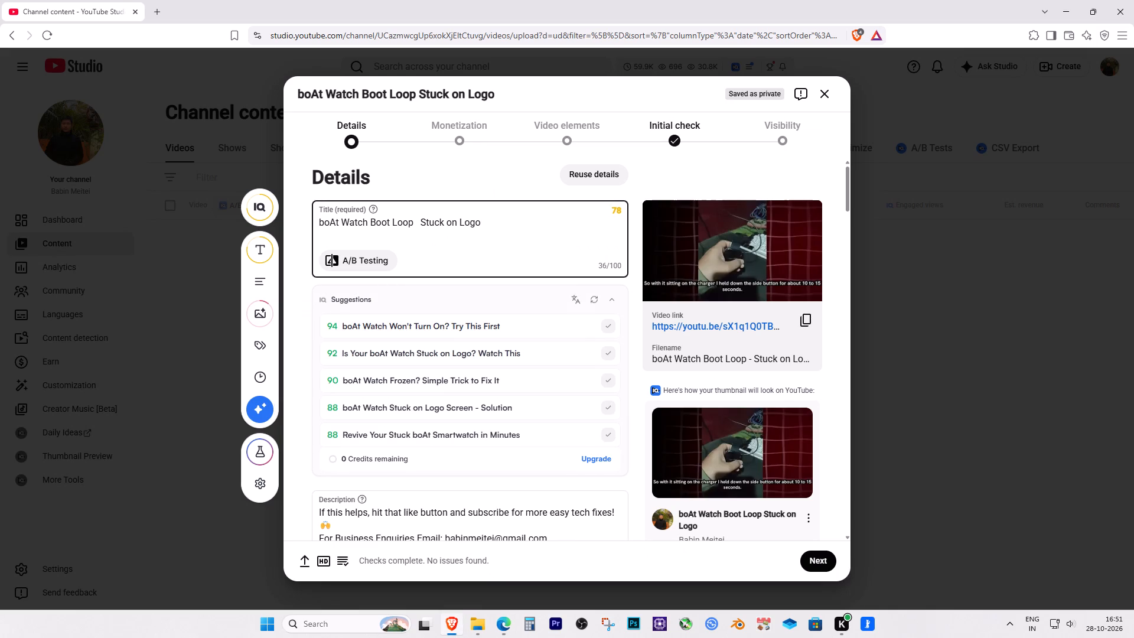
pyautogui.moveTo(489, 220); pyautogui.dragTo(286, 204)
pyautogui.rightClick(430, 229)
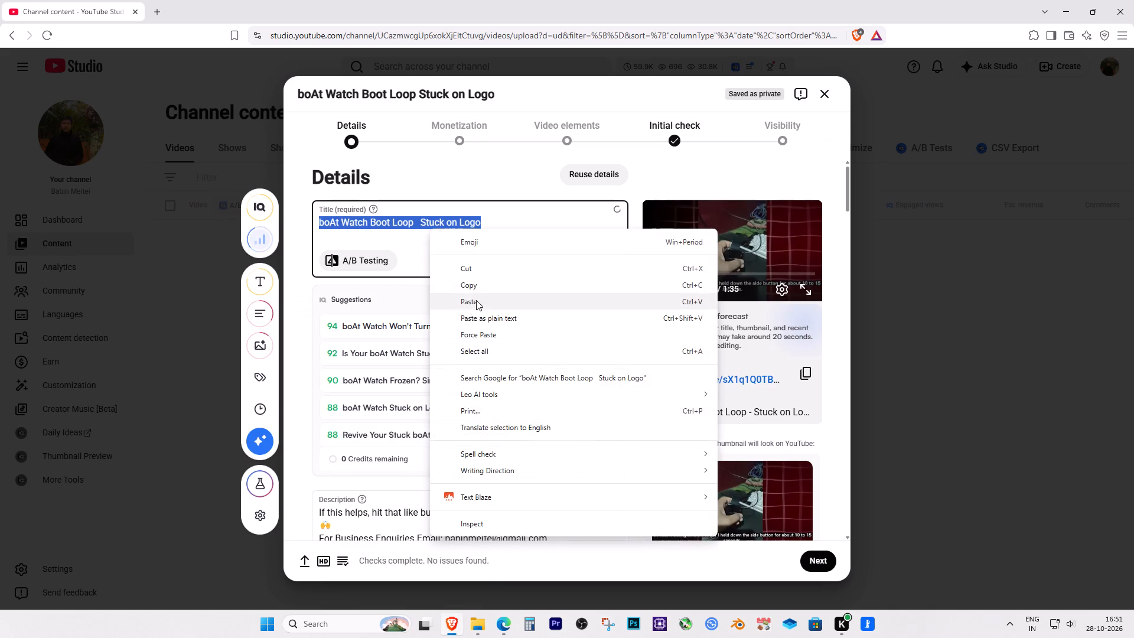
pyautogui.click(476, 300)
# Insert the word "Keep" before "Restarting" in the video title.
pyautogui.click(467, 220)
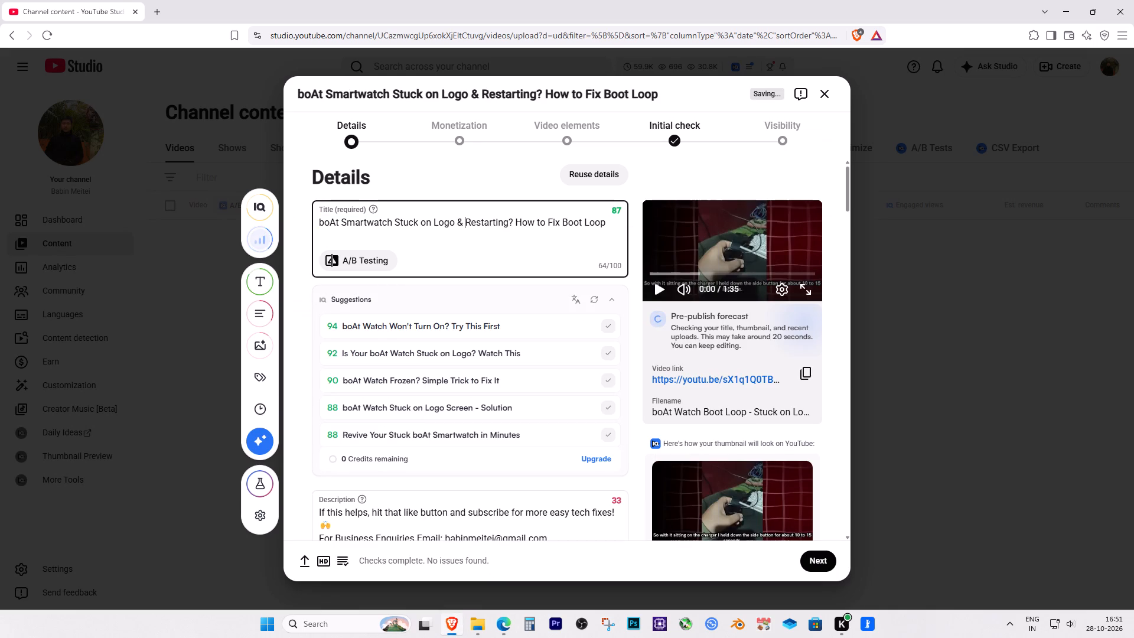
pyautogui.press('space')
pyautogui.write('ke')
pyautogui.write('ep')
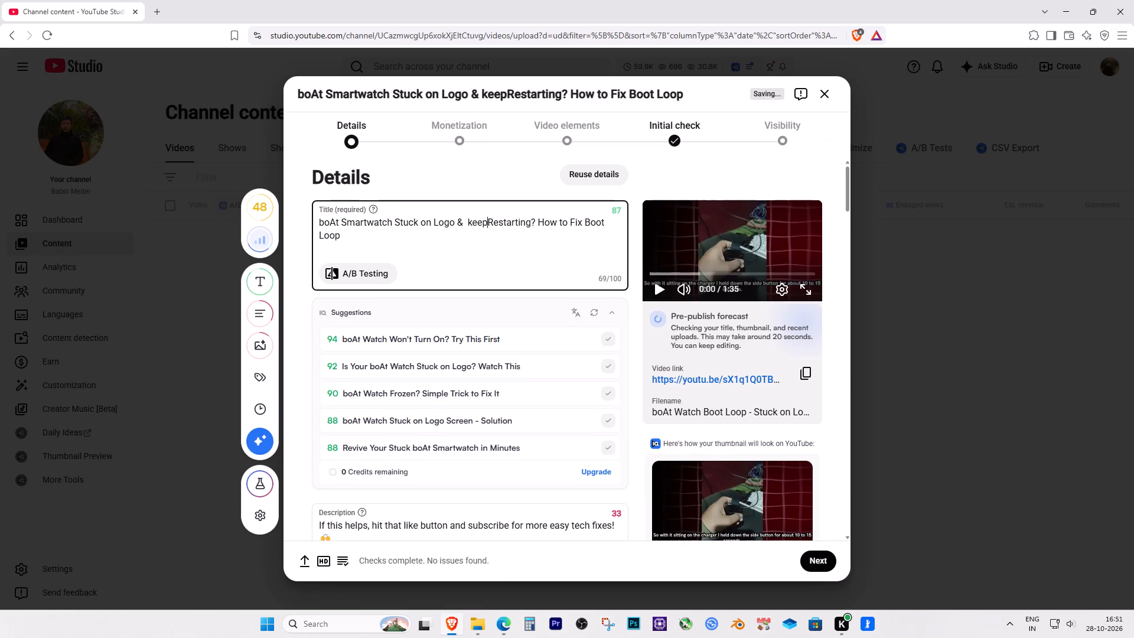
pyautogui.press('space')
pyautogui.click(470, 223)
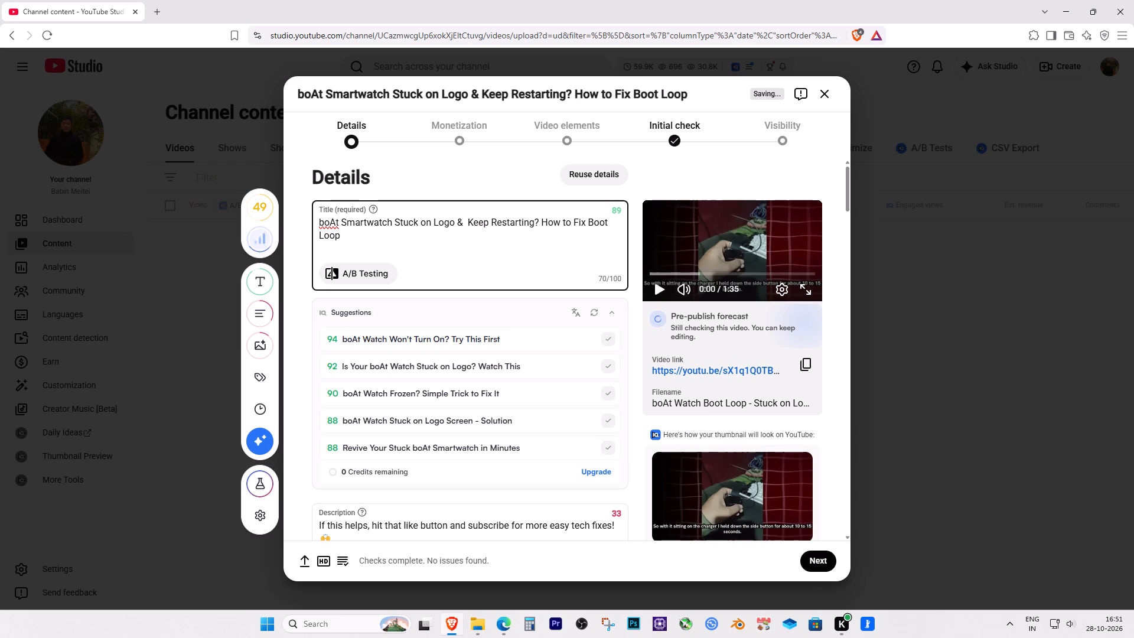
# Copy the full edited video title "boAt Smartwatch Stuck on Logo & Keep Restarting? How to Fix Boot Loop".
pyautogui.moveTo(352, 239); pyautogui.dragTo(299, 208)
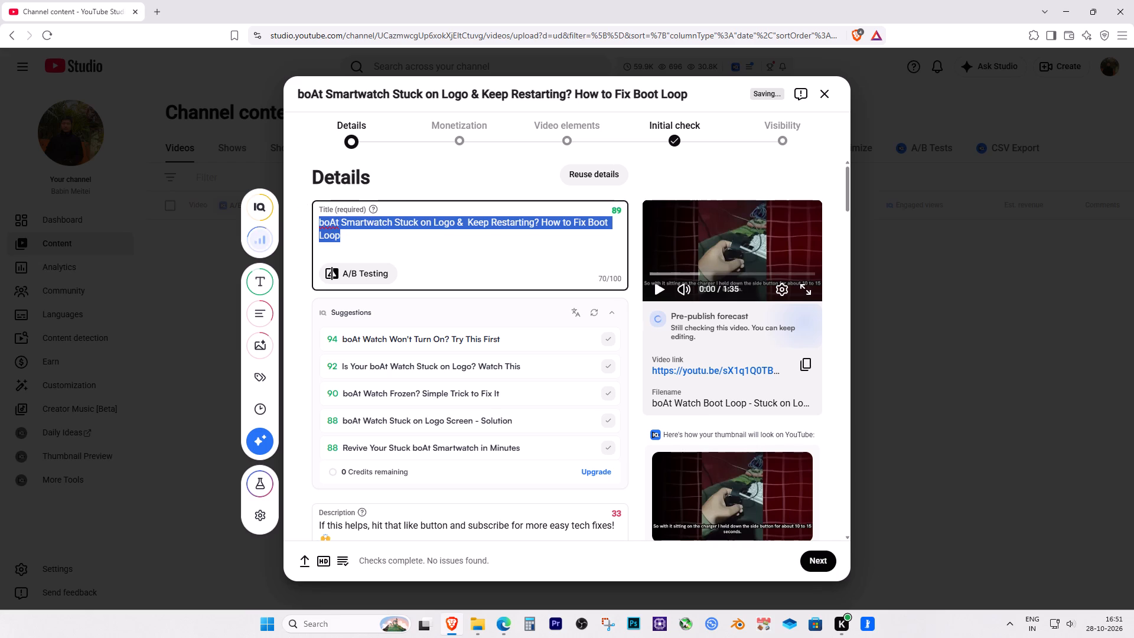
pyautogui.rightClick(485, 221)
pyautogui.click(529, 276)
pyautogui.scroll(-3, 366, 436)
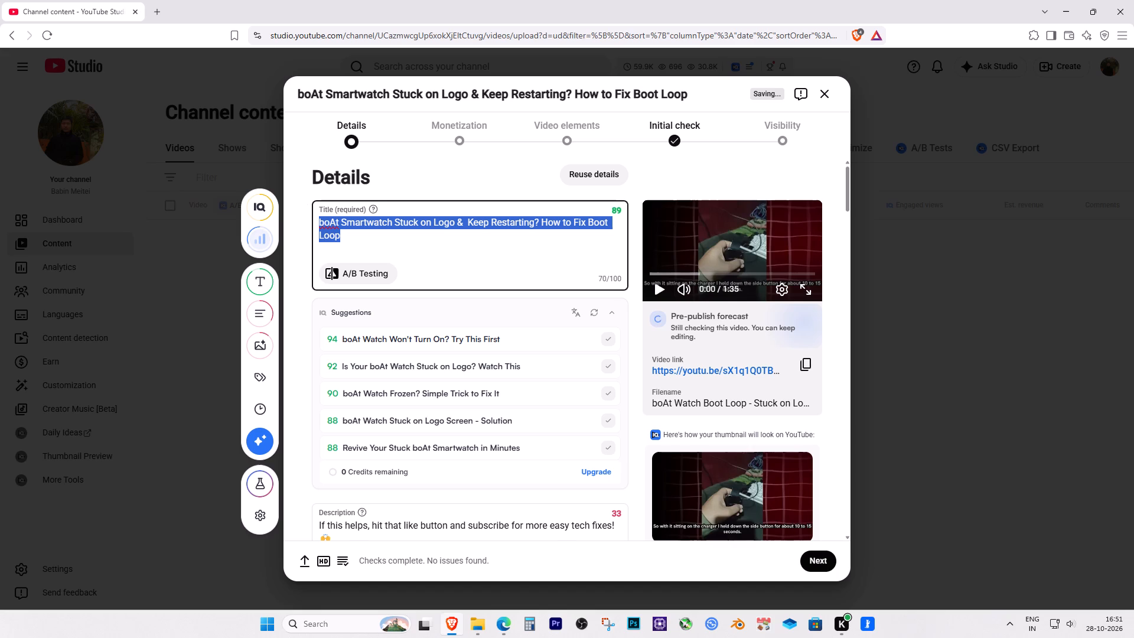
pyautogui.scroll(-2, 423, 492)
pyautogui.scroll(2, 423, 492)
pyautogui.click(455, 262)
# Switch back to YouTube in Edge and search for "boat watch logo loop".
pyautogui.click(504, 626)
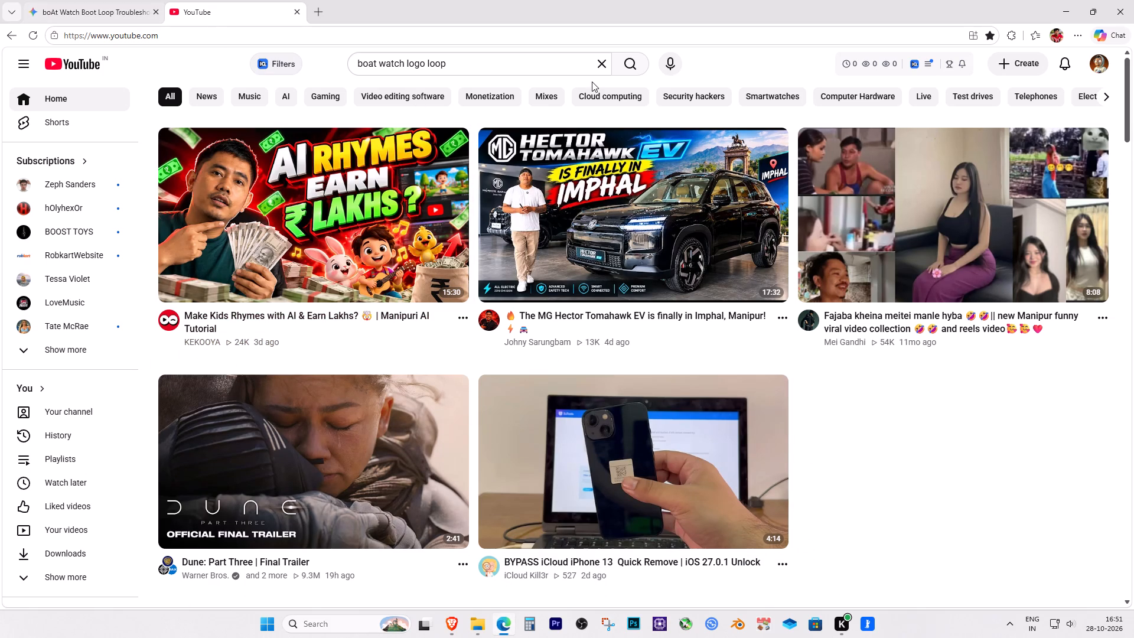
pyautogui.click(625, 66)
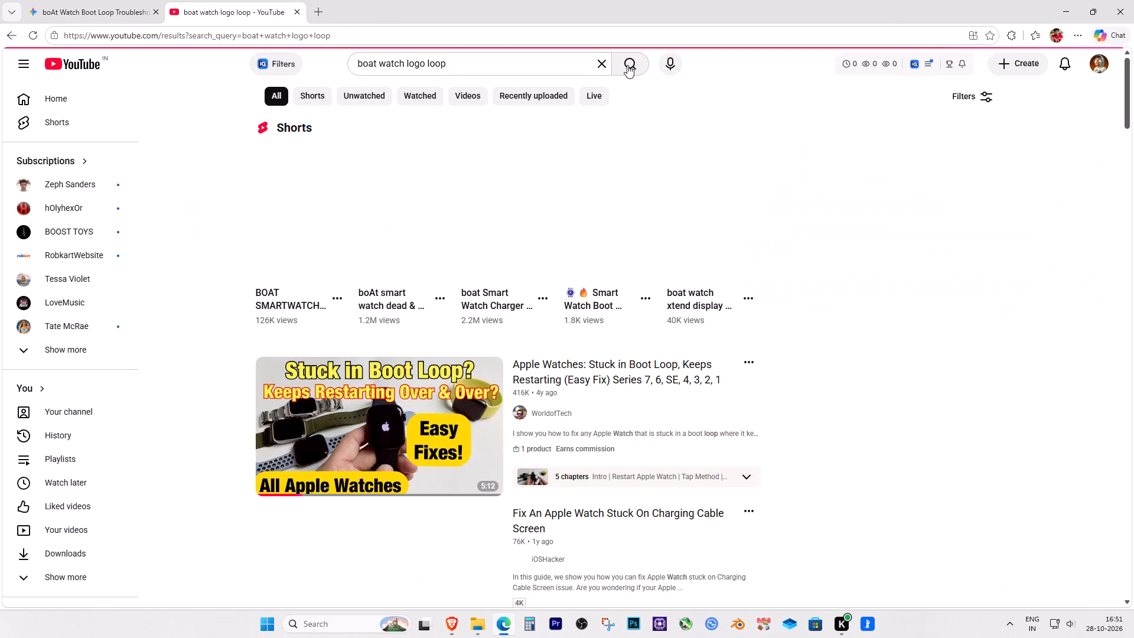
# Examine the titles and thumbnails of the videos and Shorts in the "boat watch logo loop" search results.
pyautogui.scroll(-2, 888, 342)
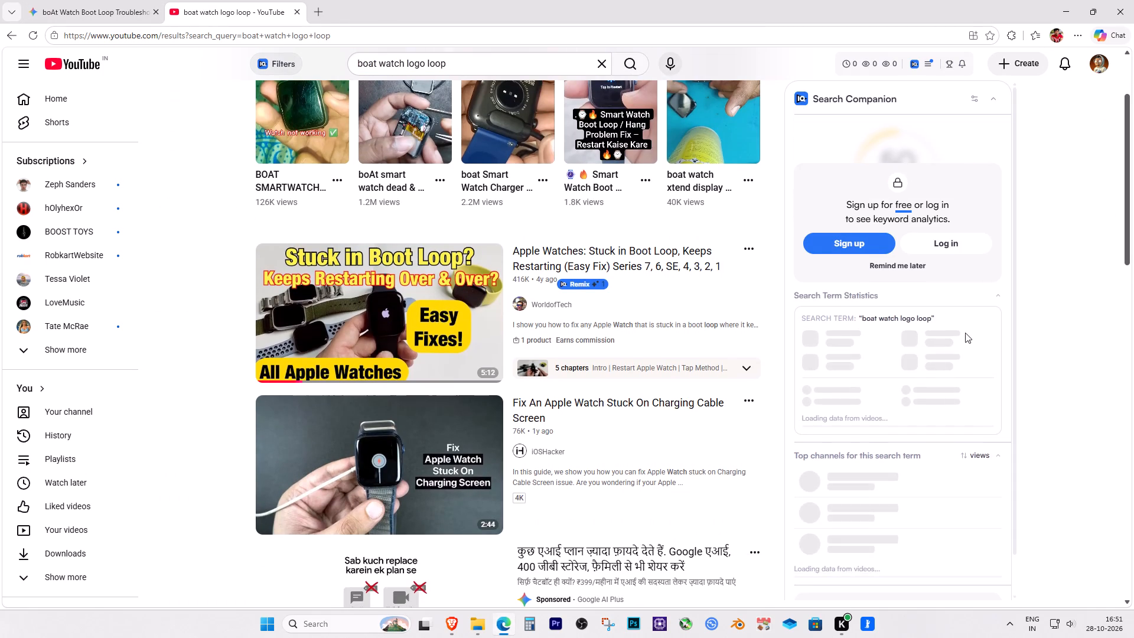
pyautogui.scroll(-1, 998, 325)
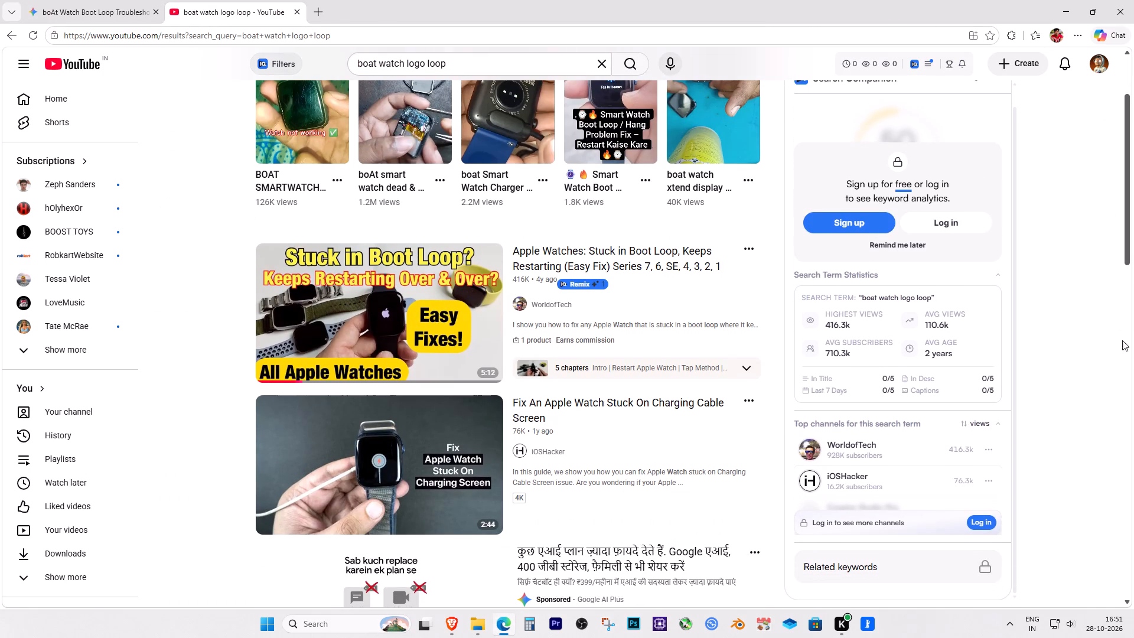
pyautogui.scroll(-1, 1125, 316)
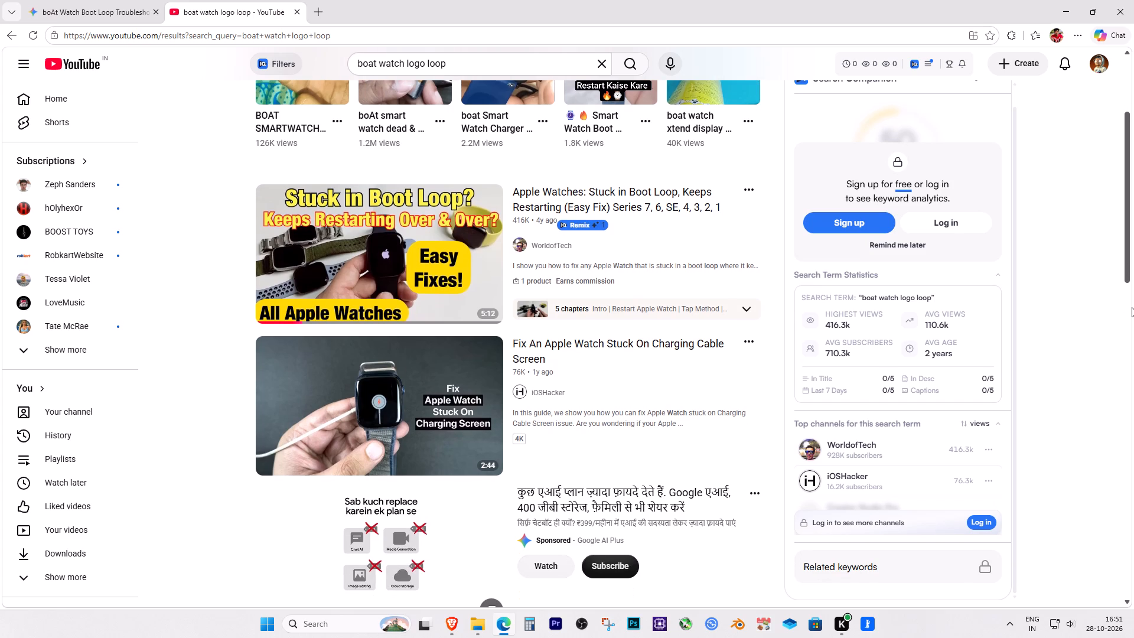
pyautogui.scroll(-3, 1109, 308)
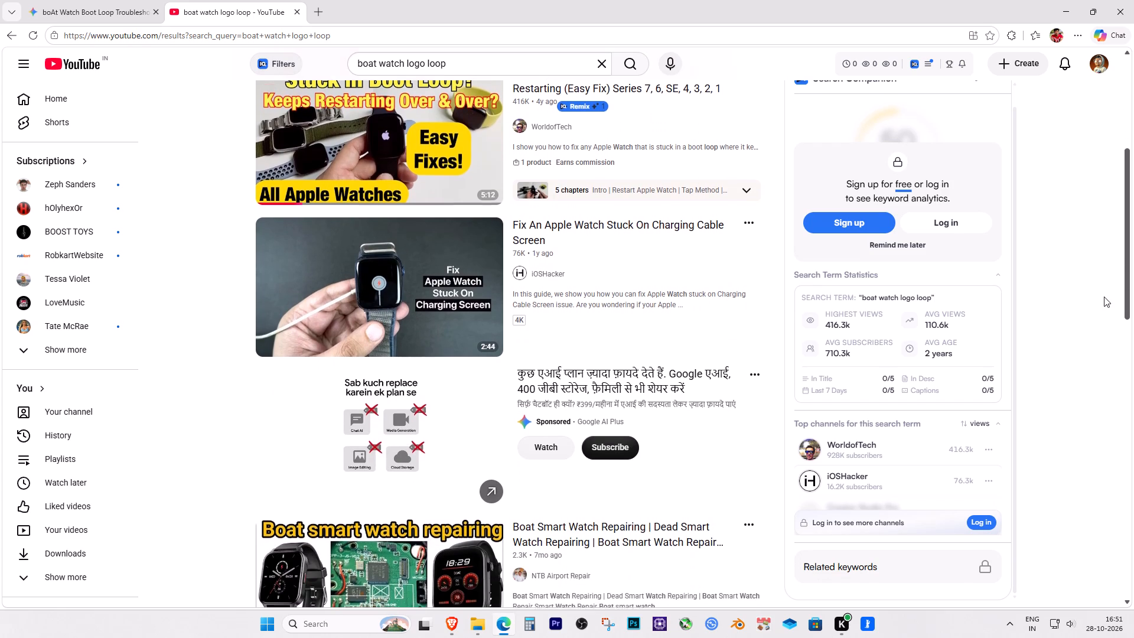
pyautogui.scroll(-1, 1104, 297)
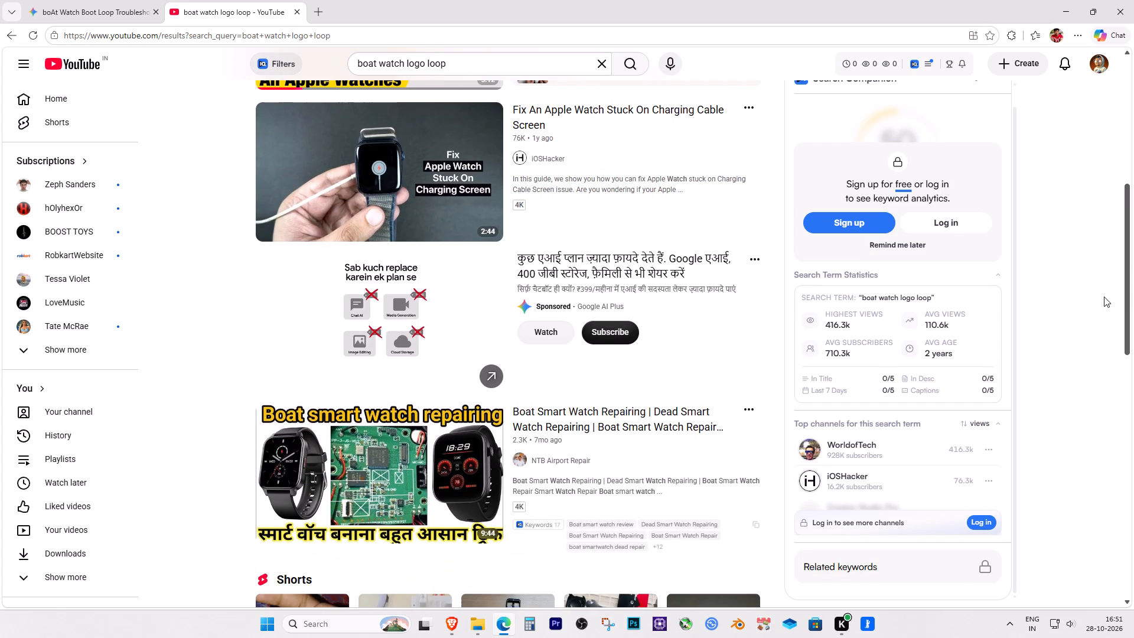
pyautogui.scroll(-1, 1104, 297)
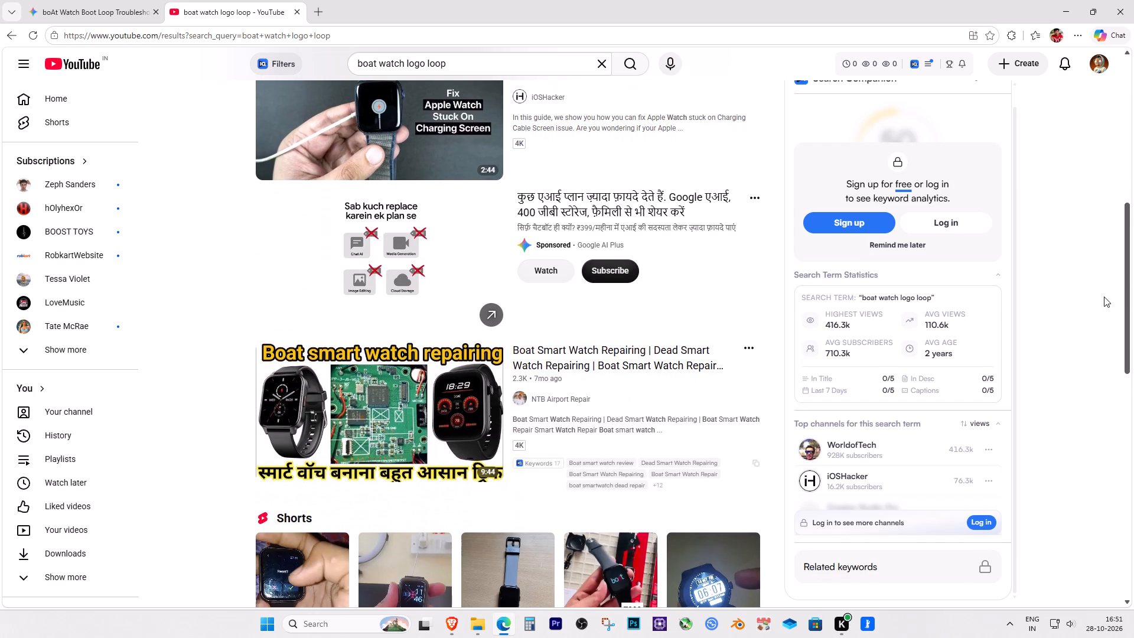
pyautogui.scroll(-5, 1104, 297)
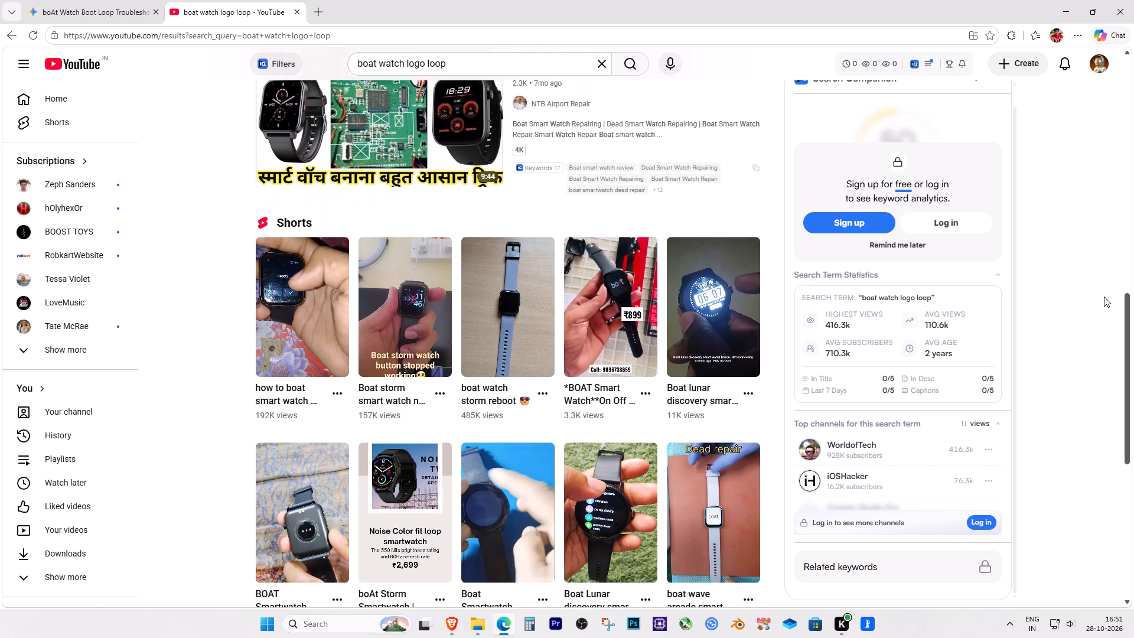
pyautogui.scroll(-7, 1104, 297)
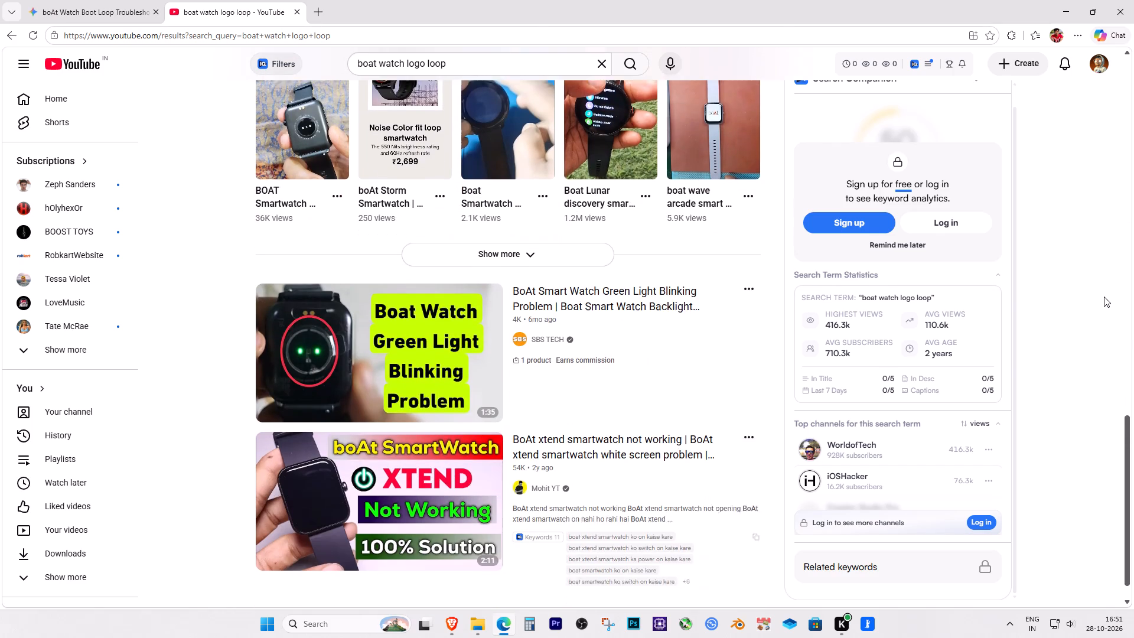
pyautogui.scroll(-4, 1104, 295)
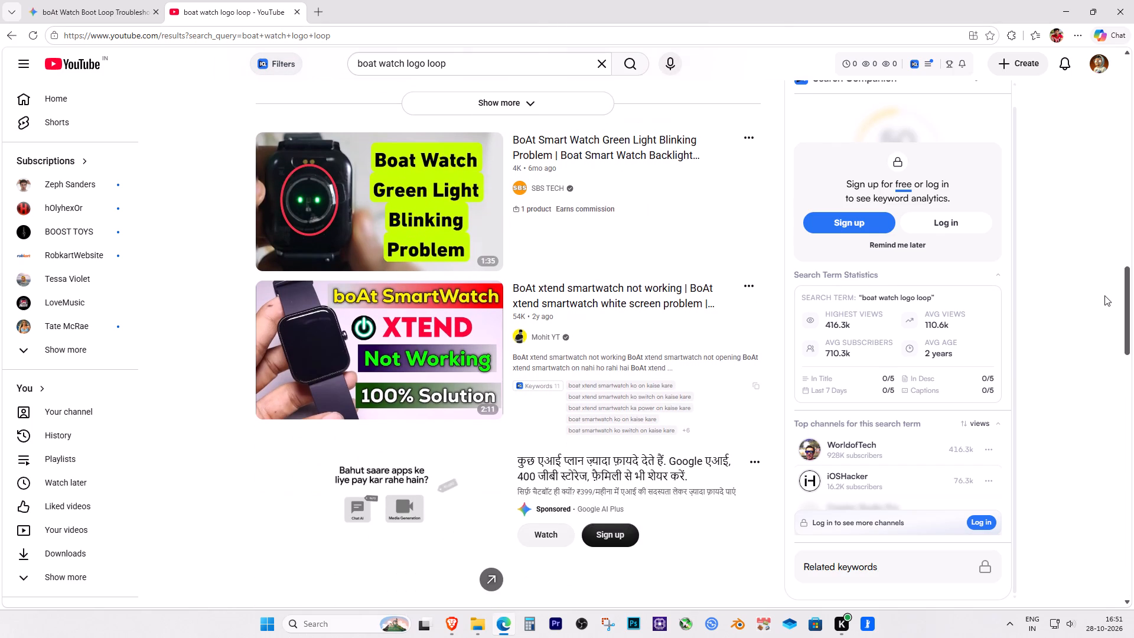
pyautogui.scroll(-5, 1104, 295)
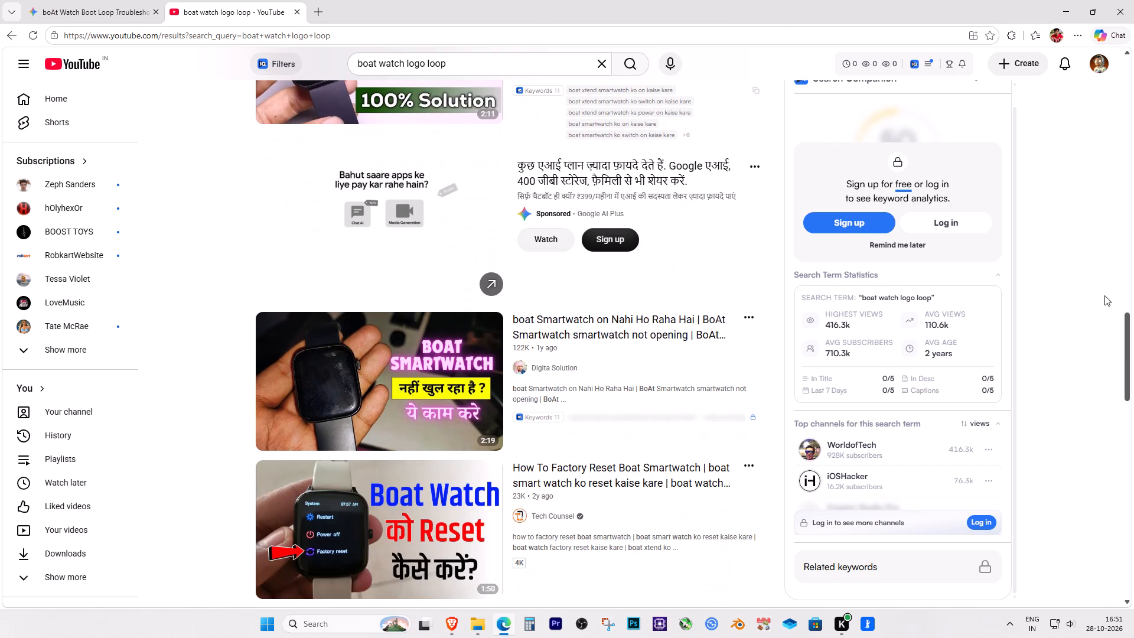
pyautogui.scroll(-1, 1104, 295)
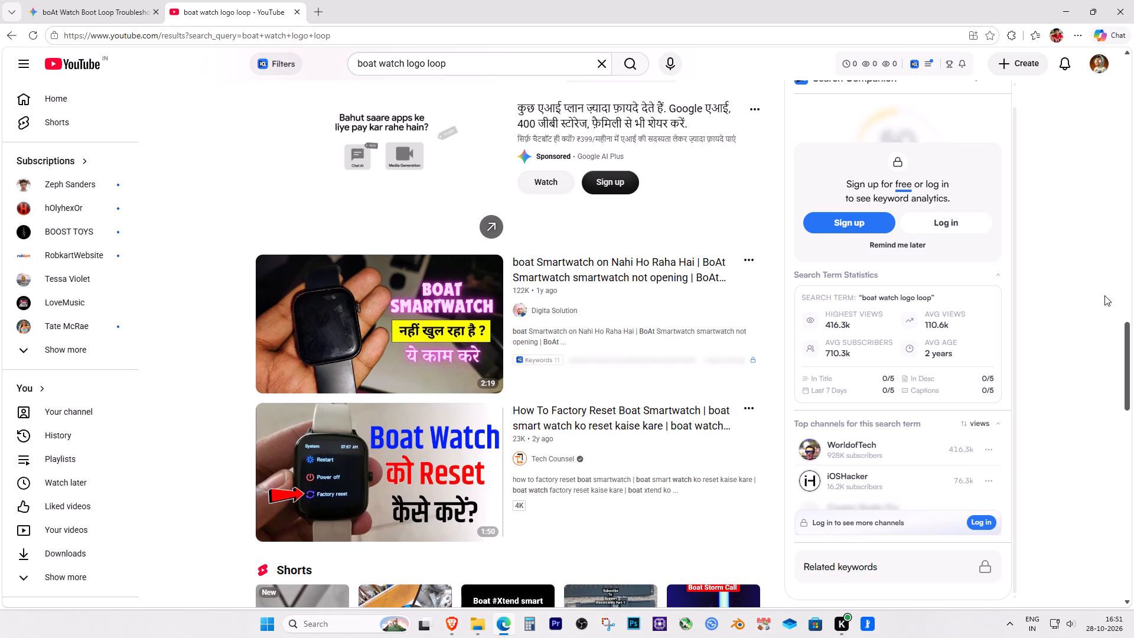
pyautogui.scroll(-10, 1106, 295)
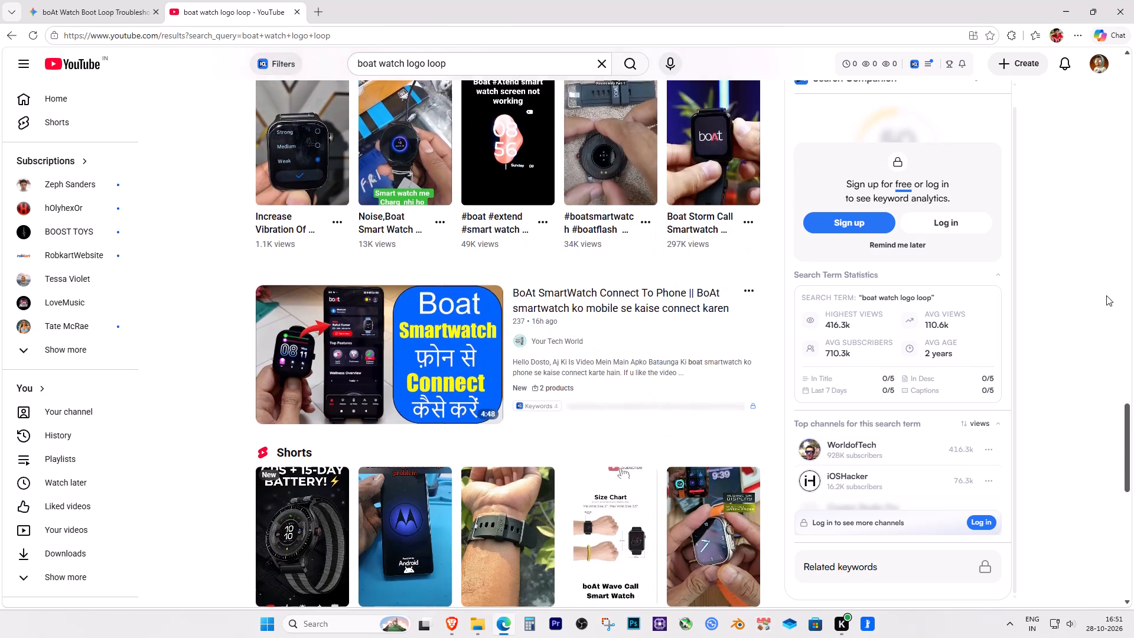
pyautogui.scroll(-4, 1106, 295)
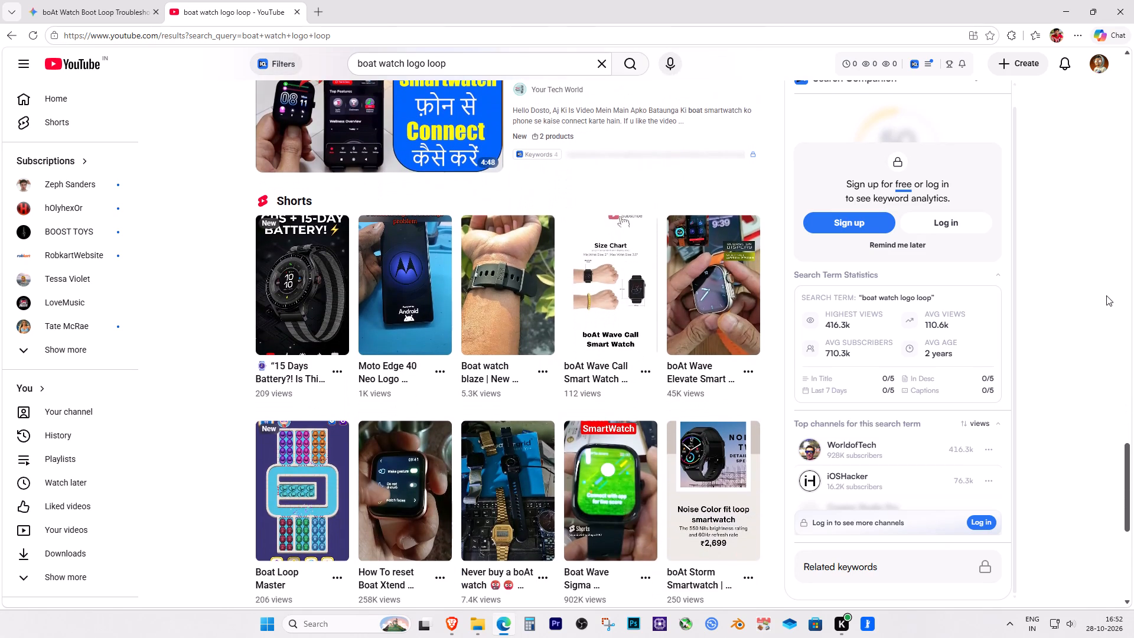
pyautogui.scroll(-9, 1106, 295)
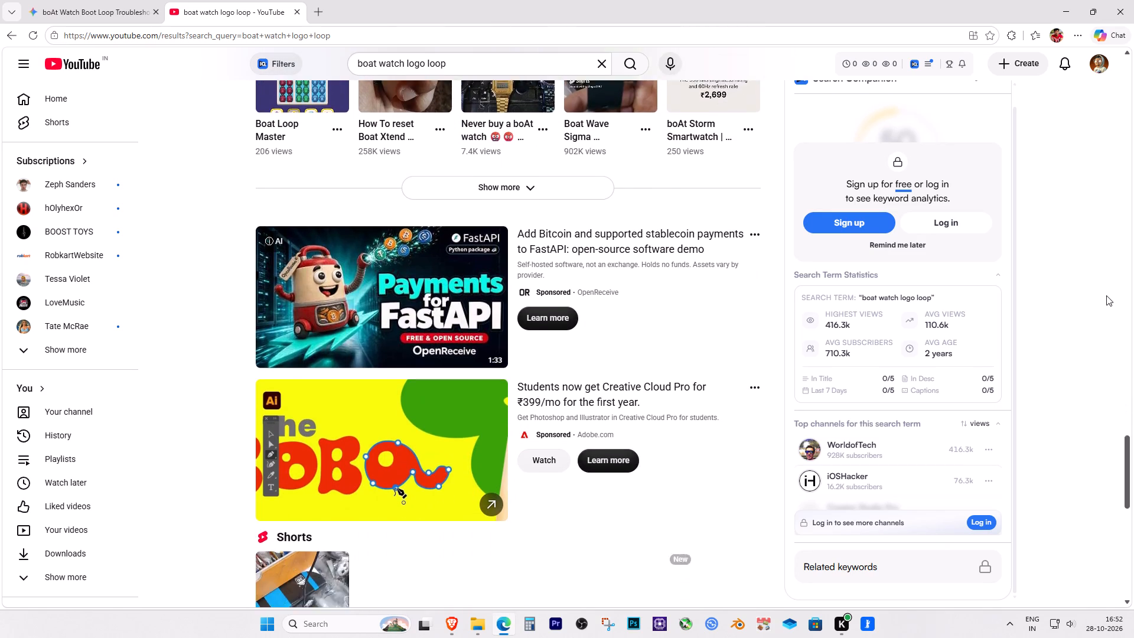
pyautogui.scroll(20, 1106, 294)
pyautogui.scroll(8, 1106, 294)
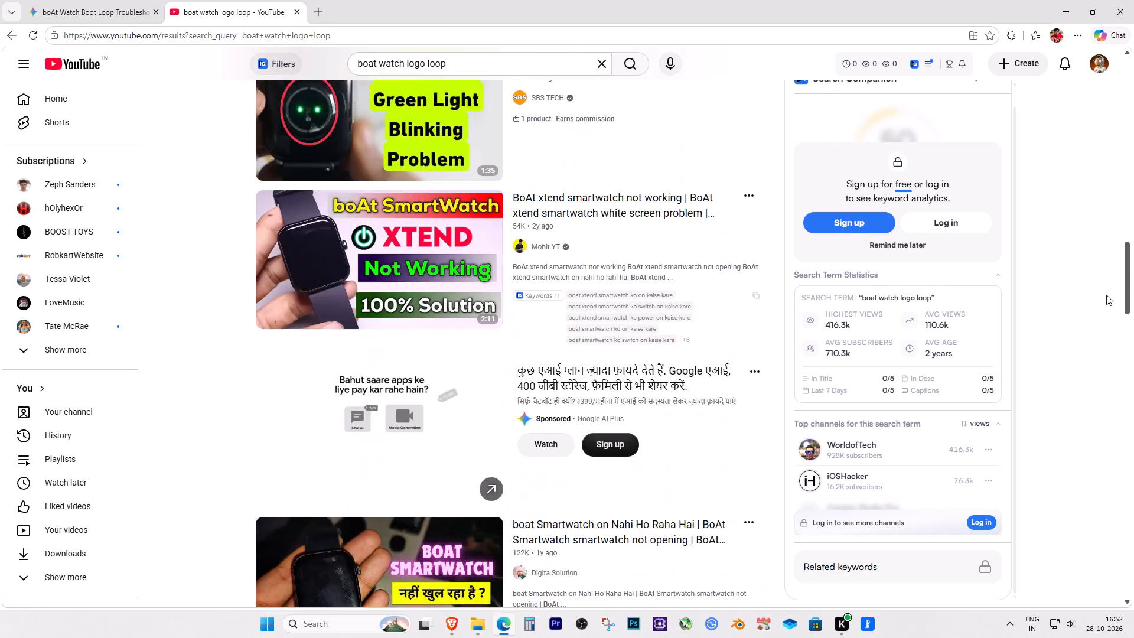
pyautogui.scroll(18, 1106, 295)
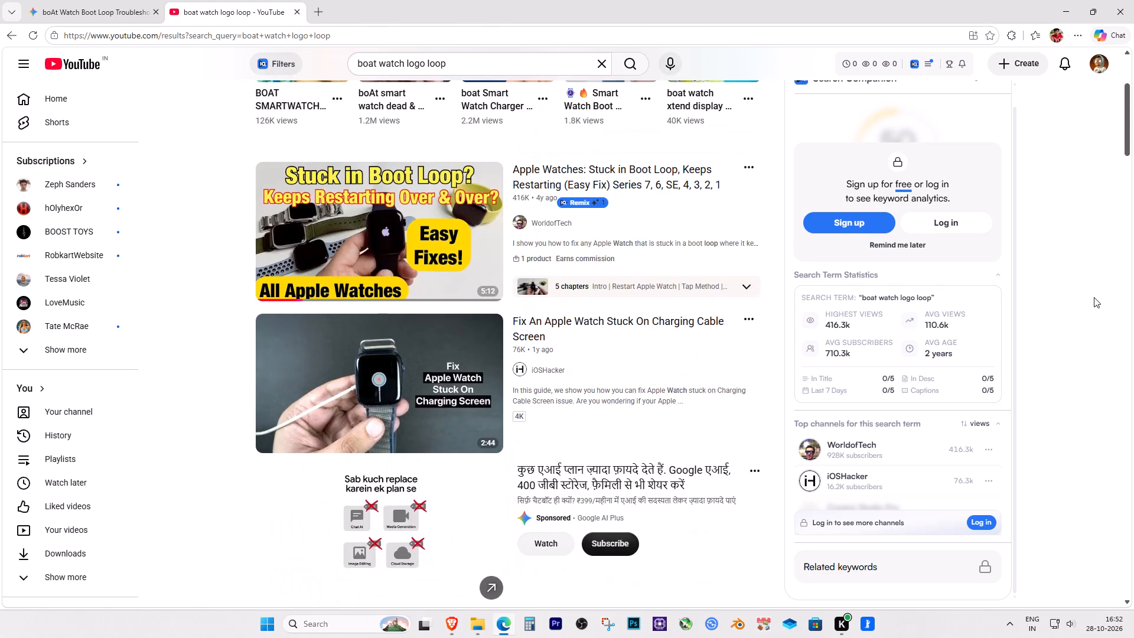
pyautogui.scroll(1, 1094, 297)
# Open the WorldofTech channel's videos, order them by Popular, and examine how their titles and thumbnails are worded.
pyautogui.click(542, 284)
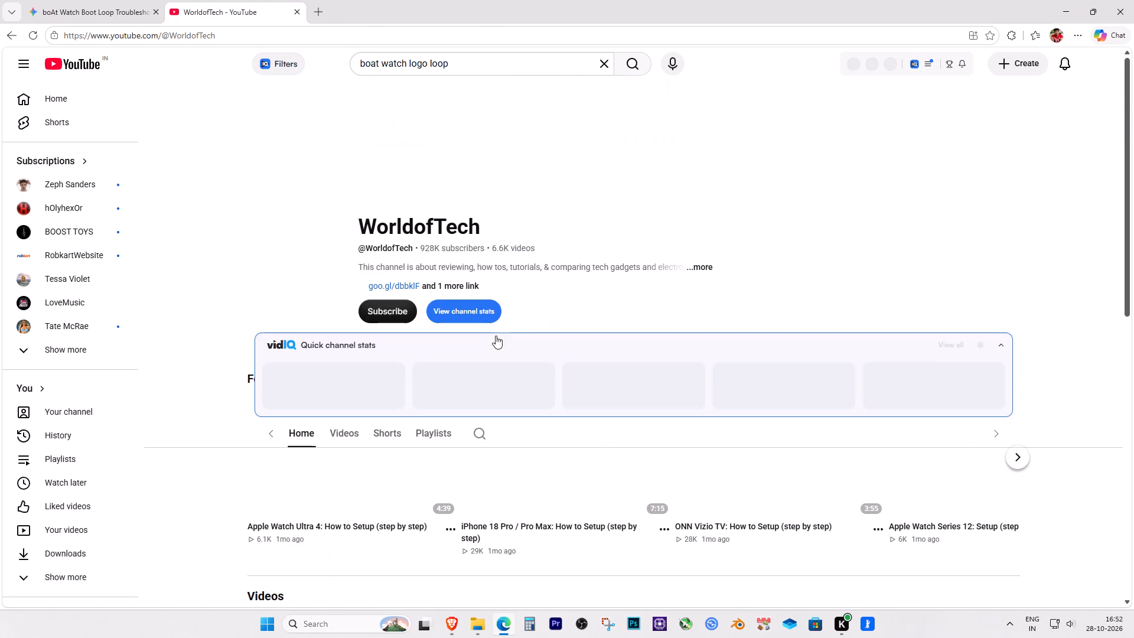
pyautogui.click(314, 436)
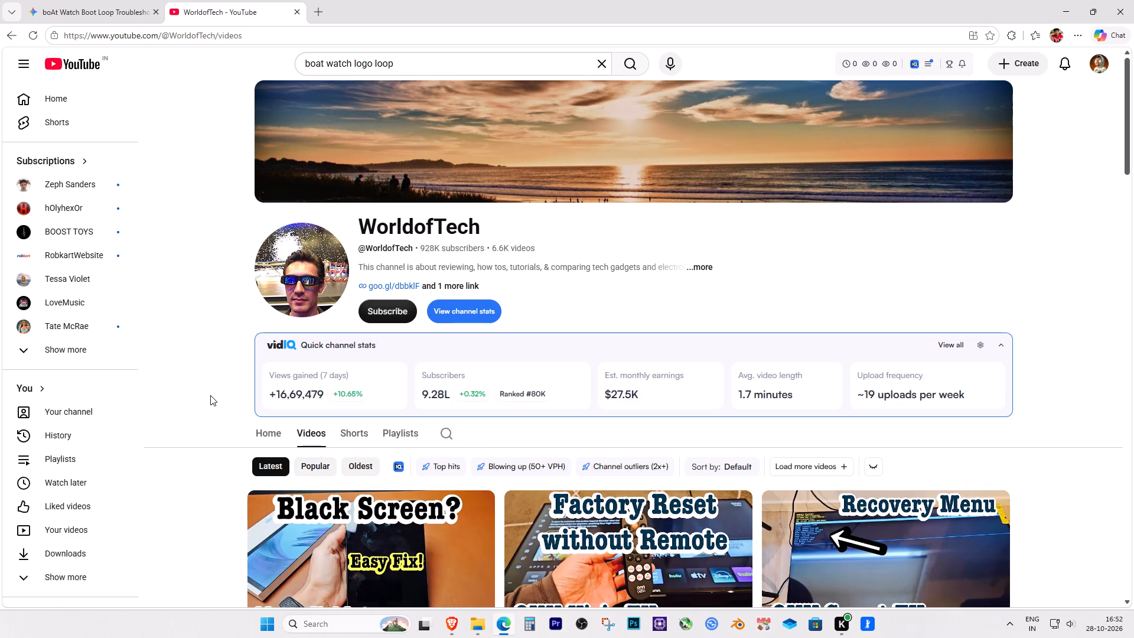
pyautogui.scroll(-2, 210, 395)
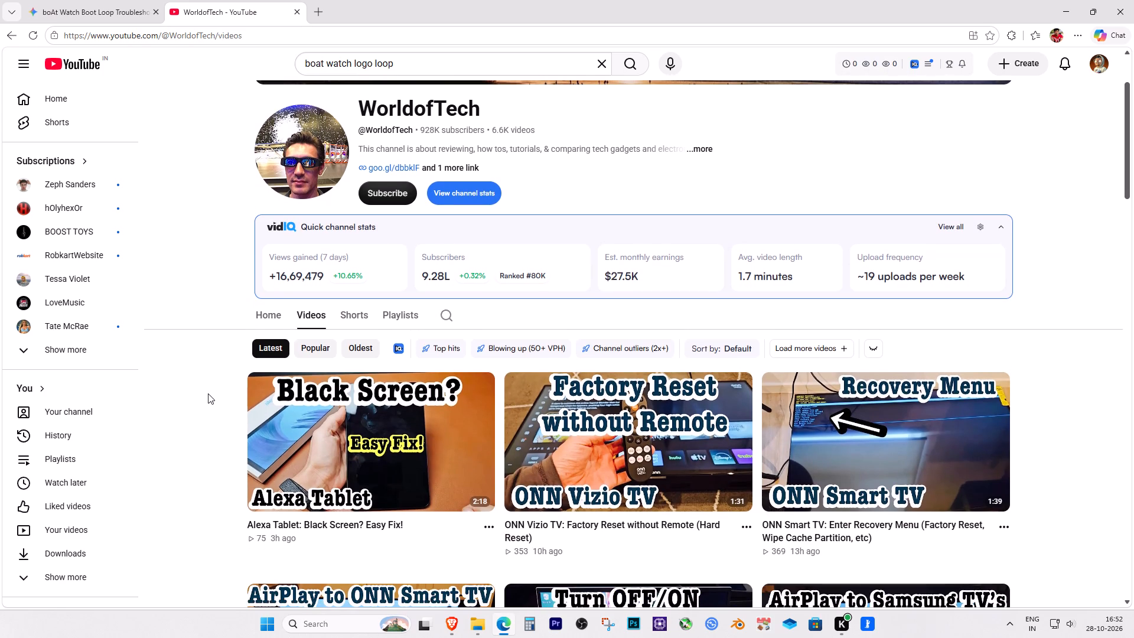
pyautogui.click(311, 347)
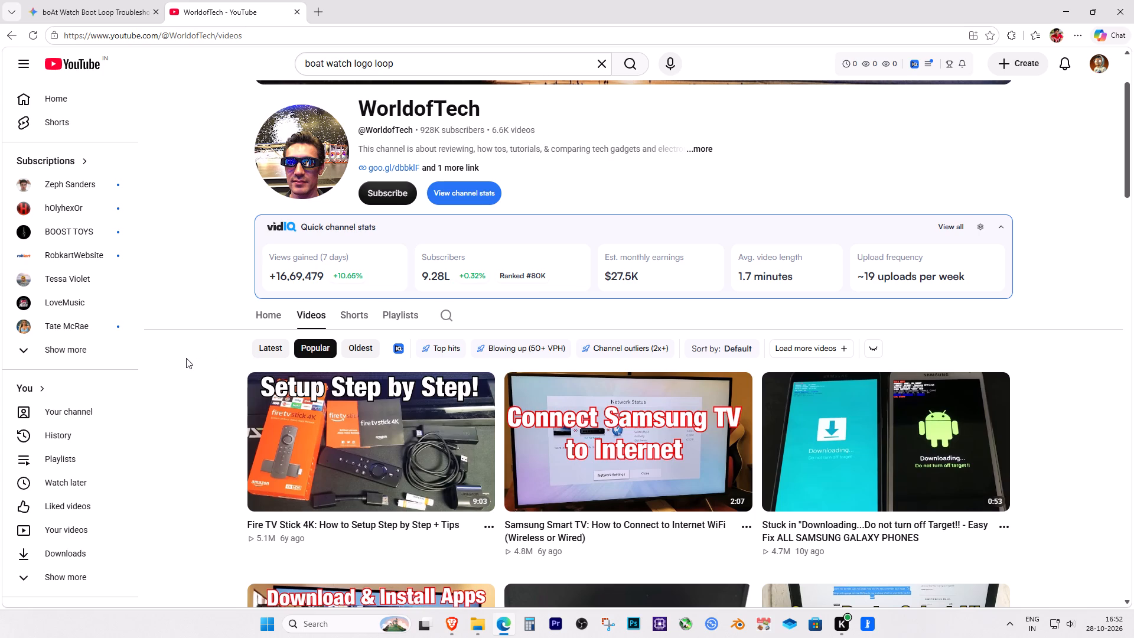
pyautogui.scroll(-3, 186, 358)
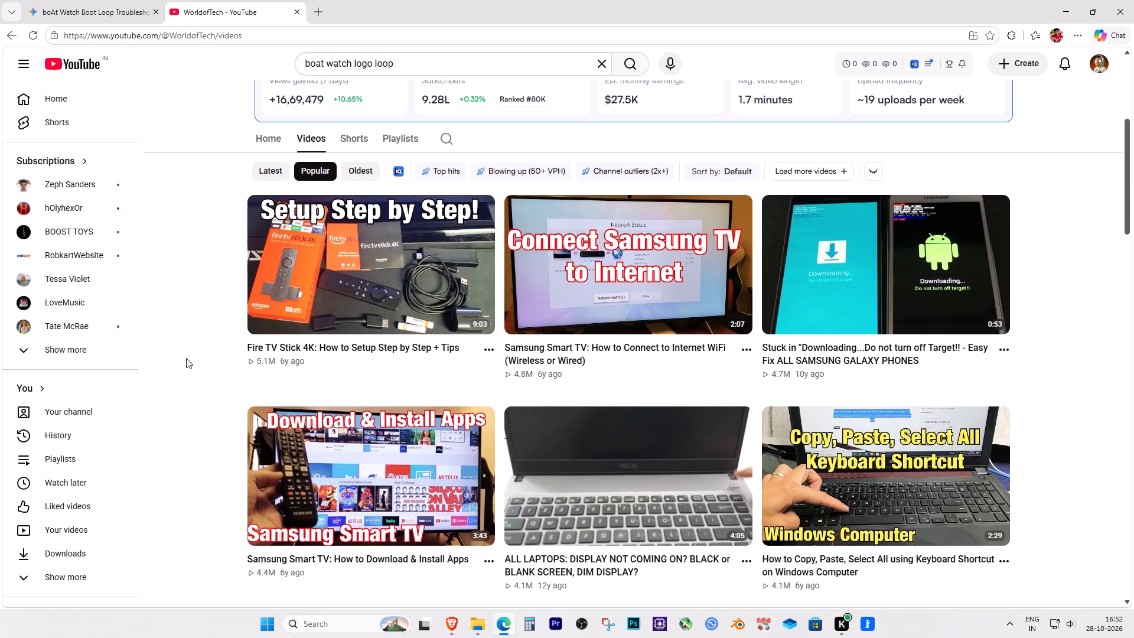
pyautogui.scroll(-1, 184, 358)
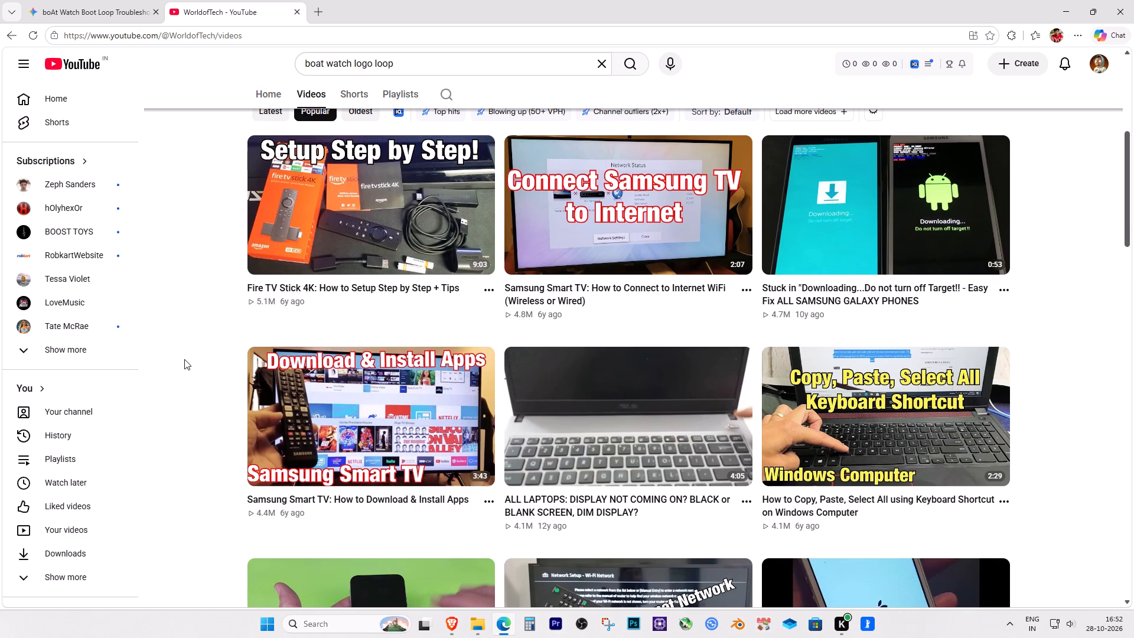
pyautogui.scroll(-1, 184, 359)
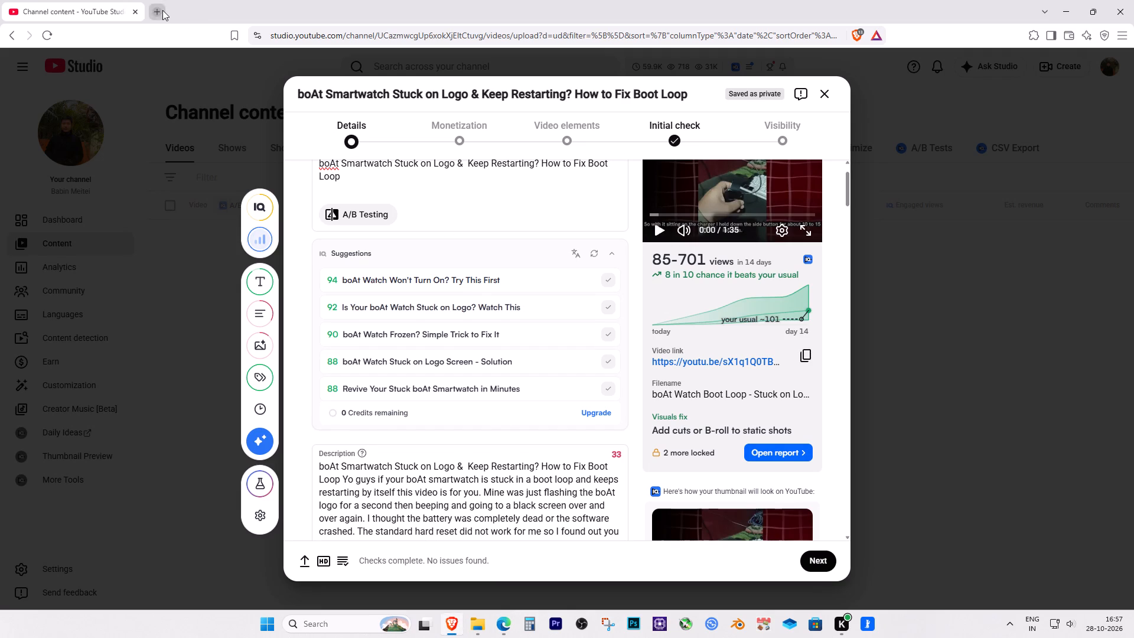
pyautogui.write('CANVA')
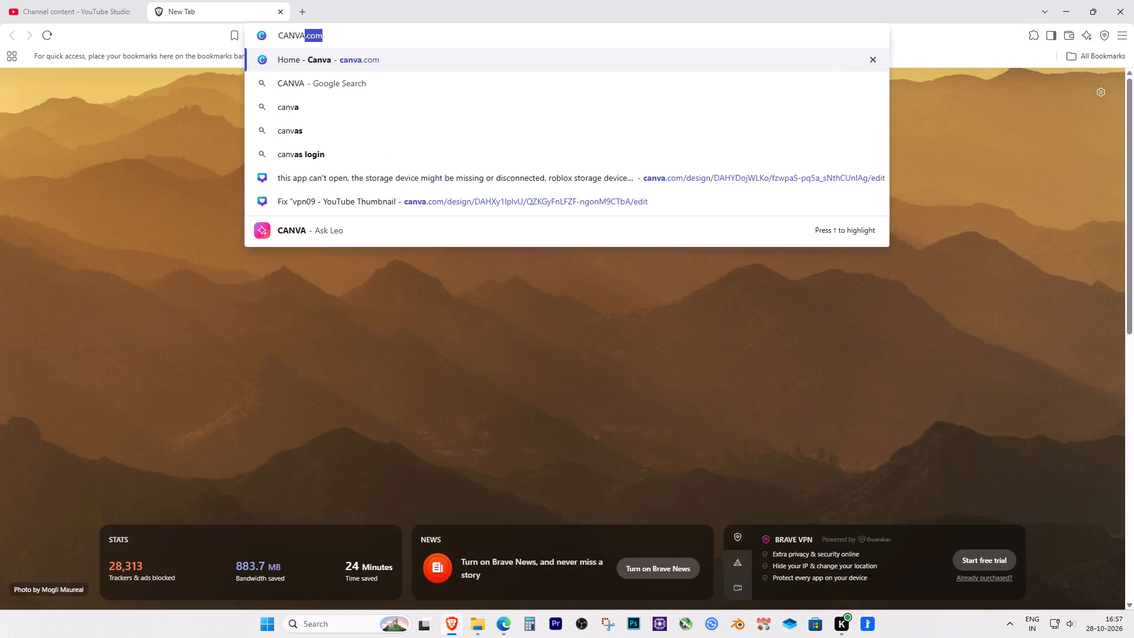
pyautogui.press('Return')
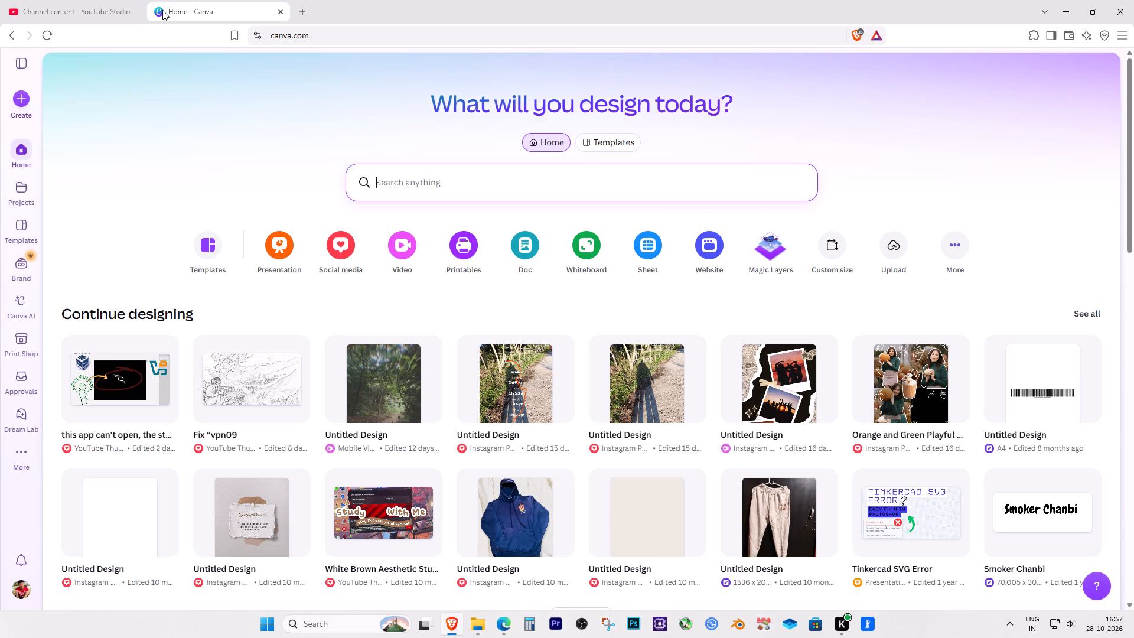
pyautogui.click(102, 363)
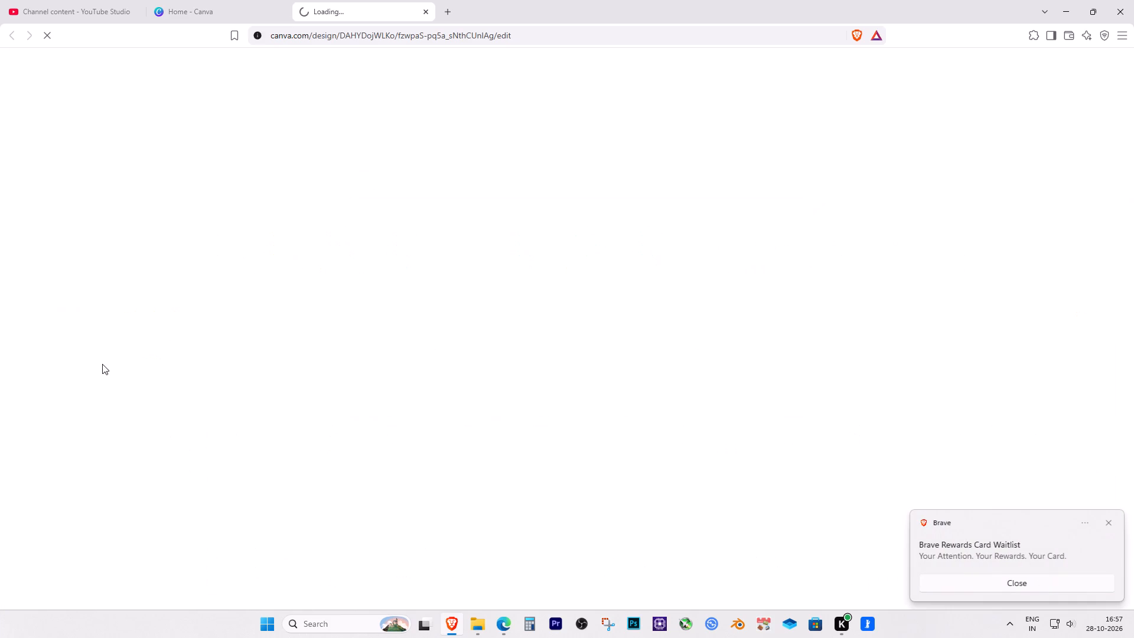
pyautogui.click(1113, 518)
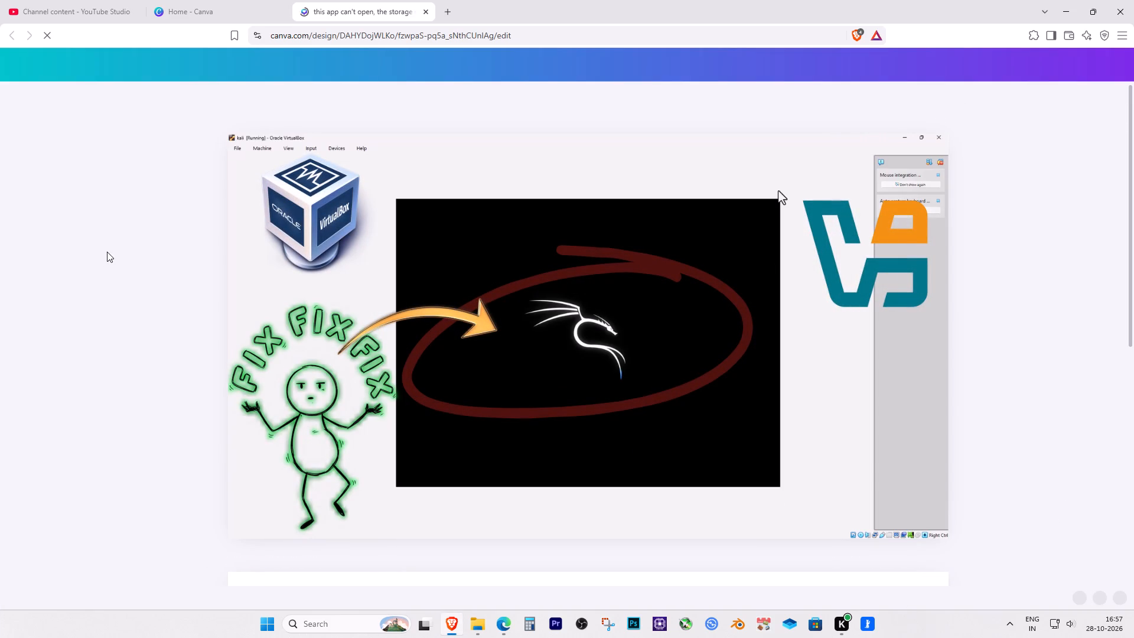
pyautogui.click(6, 30)
# Browse the YouTube thumbnail templates and apply the "Evolution of the creator economy" template to page 1.
pyautogui.click(26, 102)
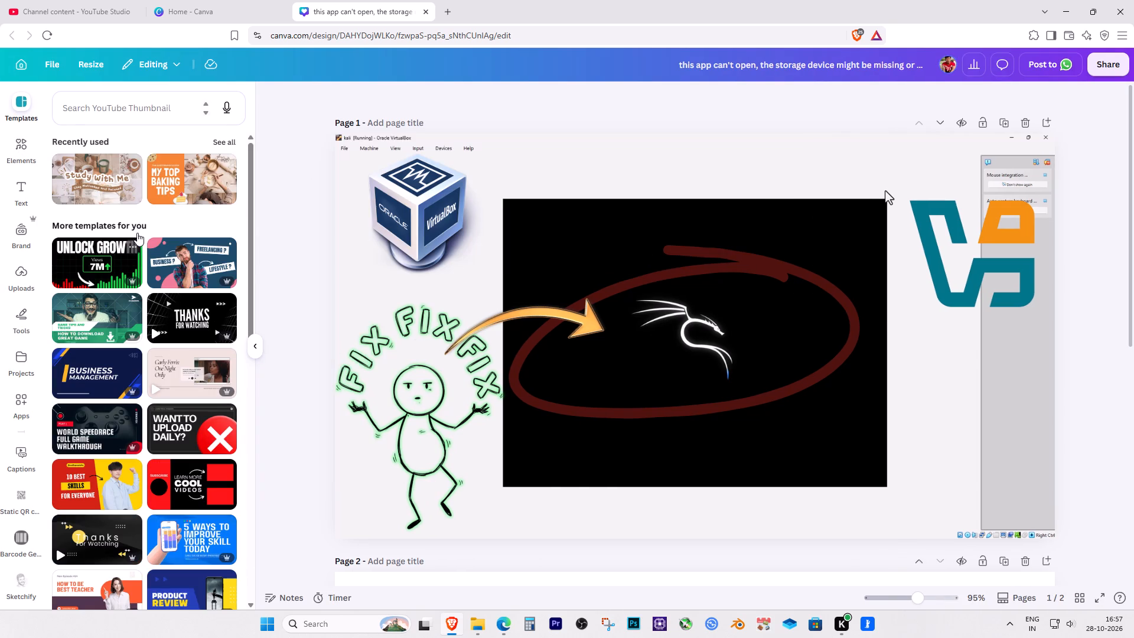
pyautogui.scroll(-1, 109, 287)
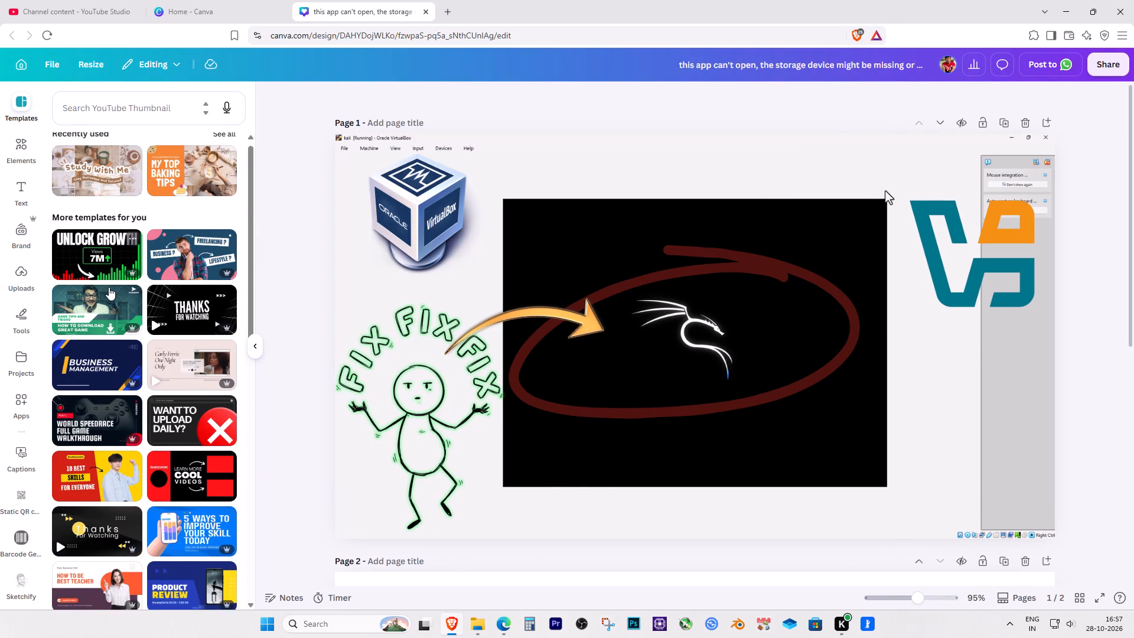
pyautogui.scroll(-1, 109, 287)
pyautogui.scroll(1, 109, 287)
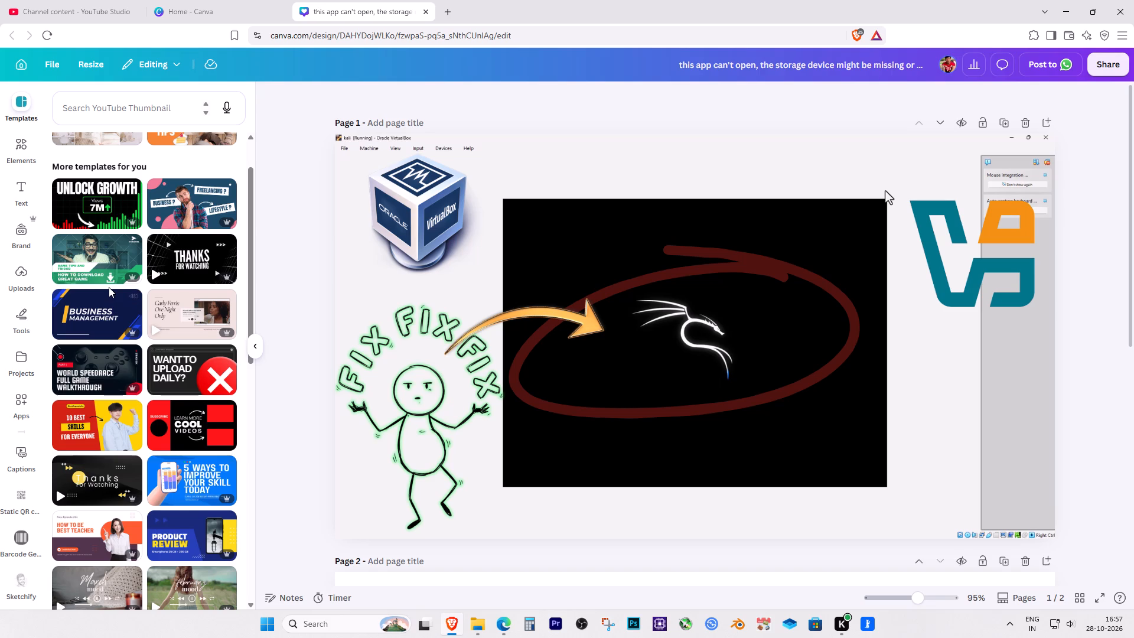
pyautogui.scroll(-1, 109, 287)
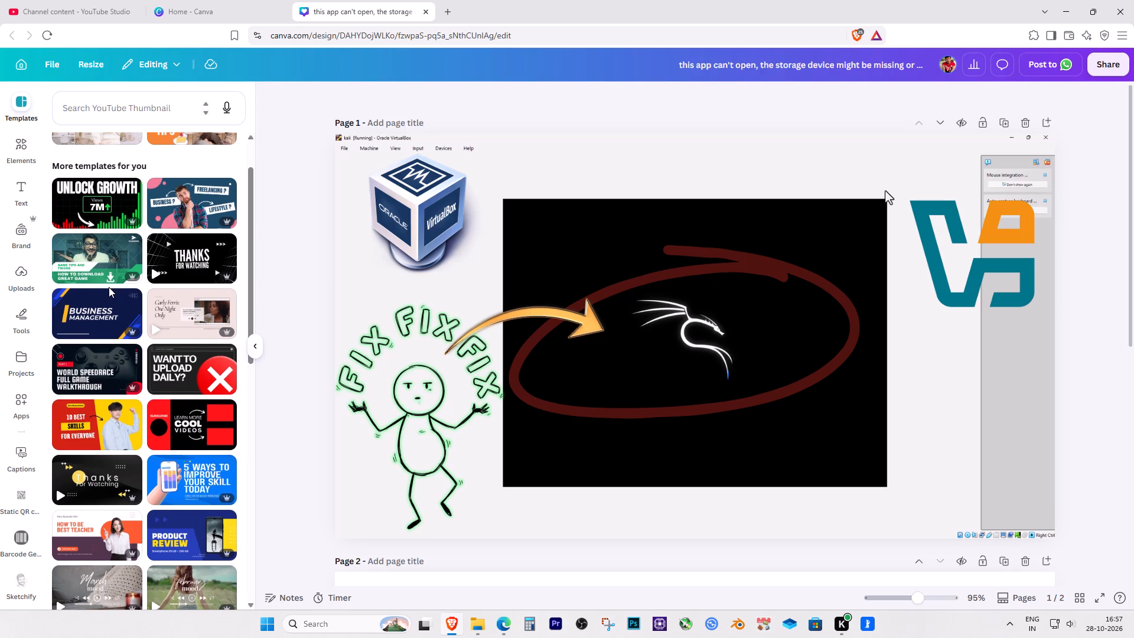
pyautogui.scroll(-2, 109, 287)
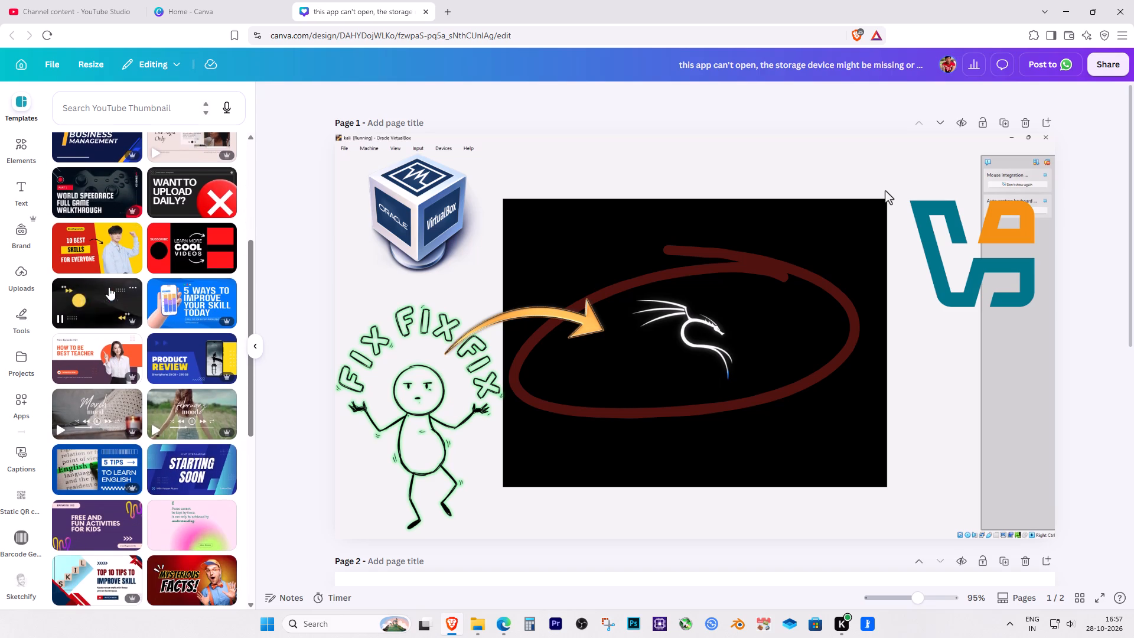
pyautogui.scroll(-4, 109, 287)
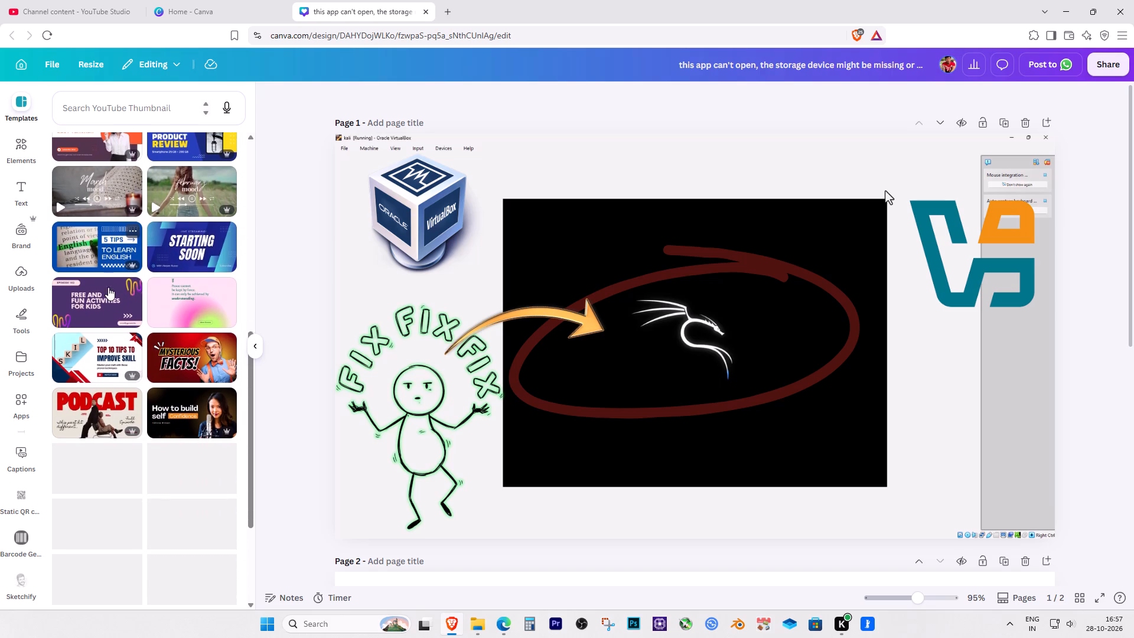
pyautogui.scroll(-1, 108, 287)
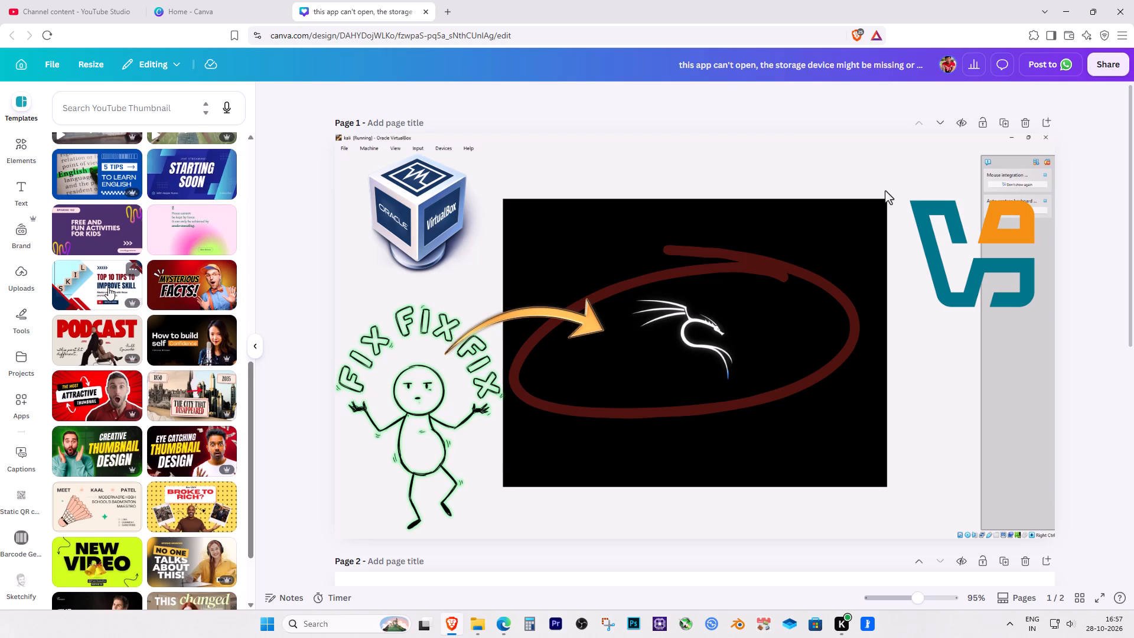
pyautogui.scroll(-3, 108, 287)
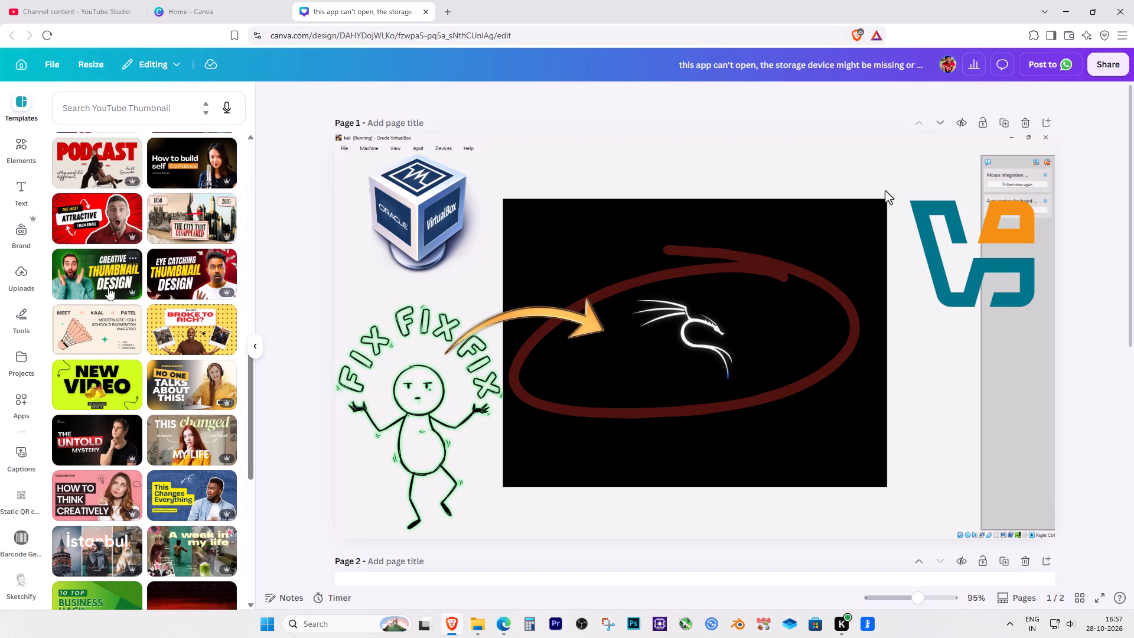
pyautogui.scroll(-1, 108, 287)
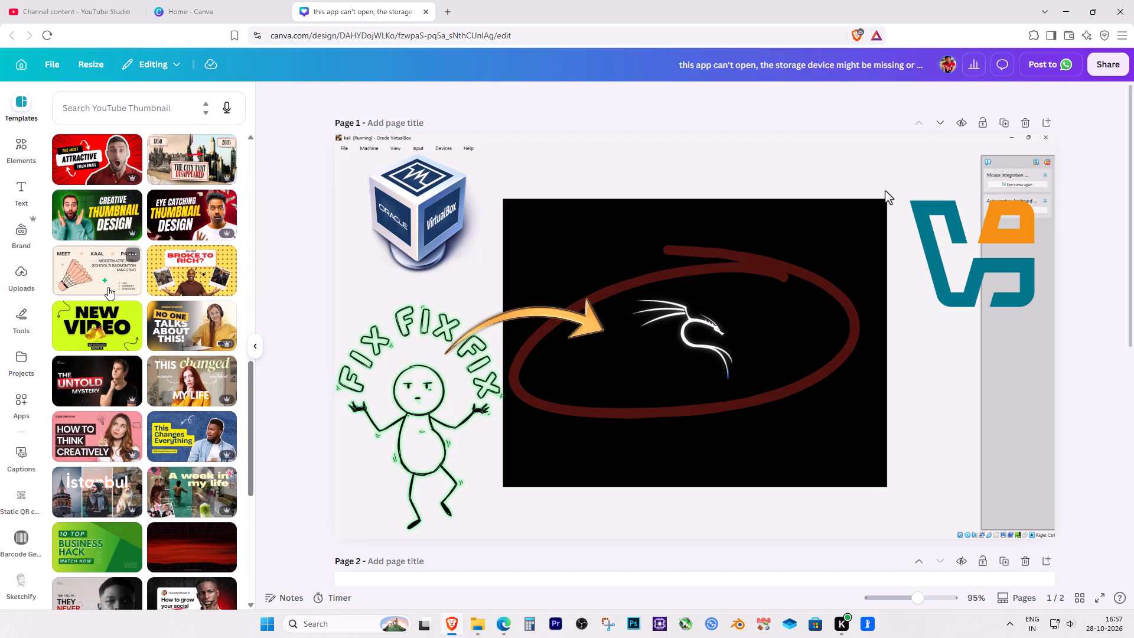
pyautogui.scroll(-1, 108, 287)
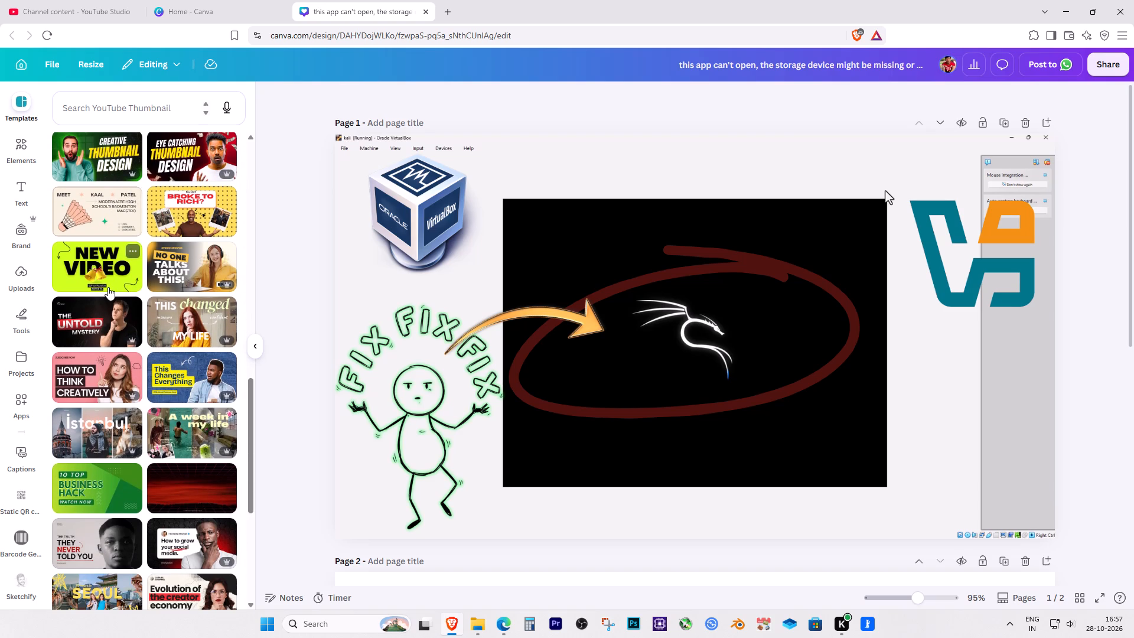
pyautogui.scroll(-1, 108, 287)
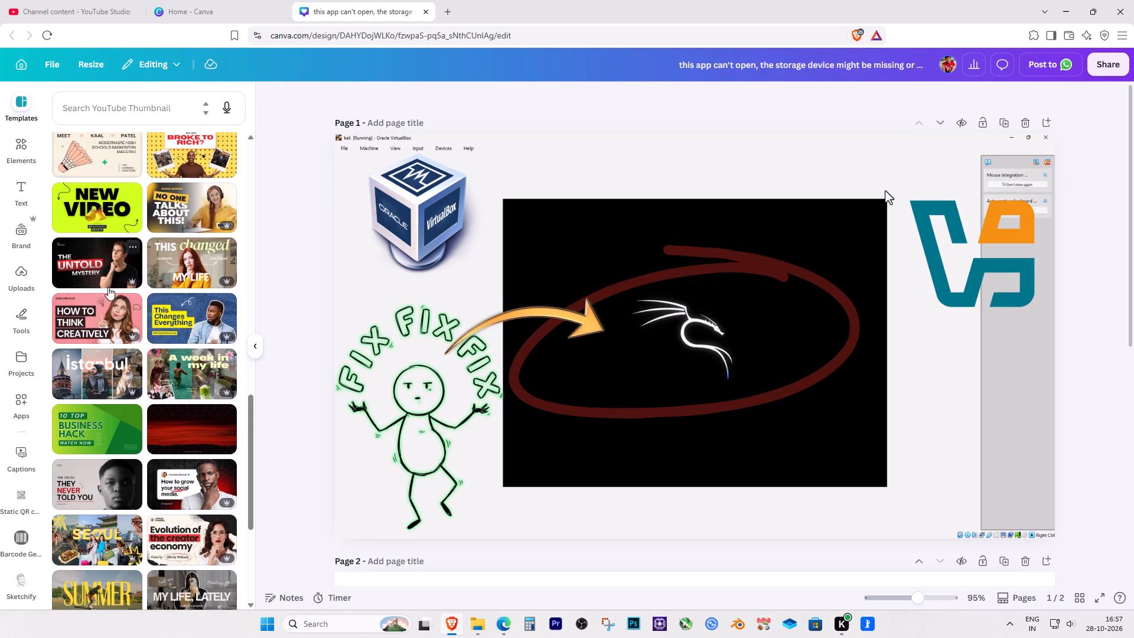
pyautogui.scroll(-1, 108, 287)
pyautogui.scroll(1, 108, 287)
pyautogui.scroll(-2, 108, 287)
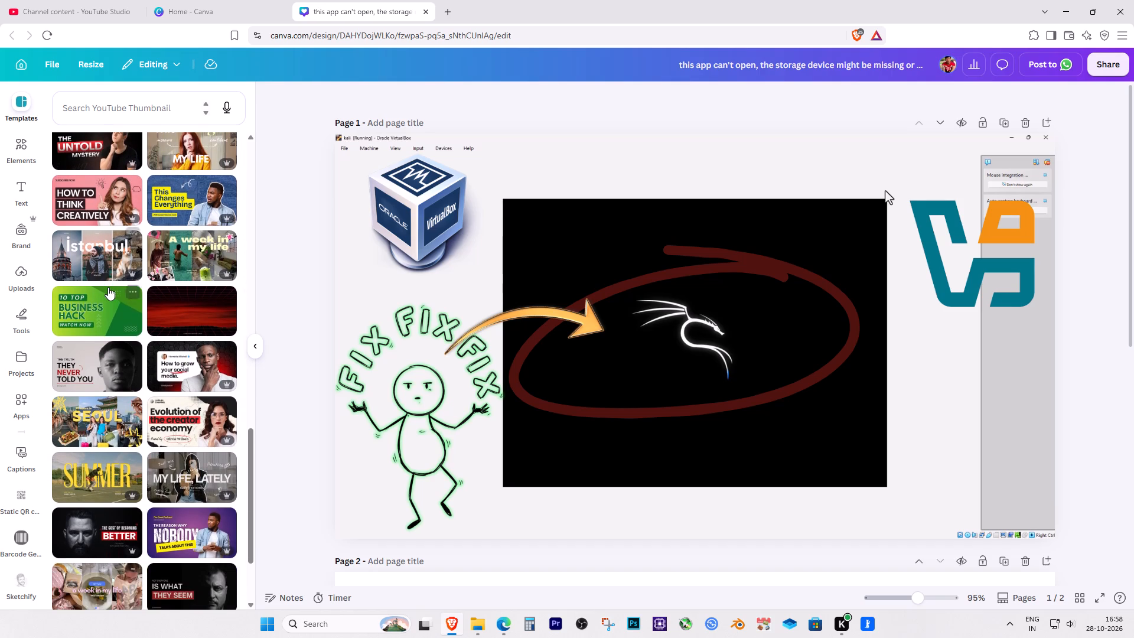
pyautogui.scroll(-2, 108, 287)
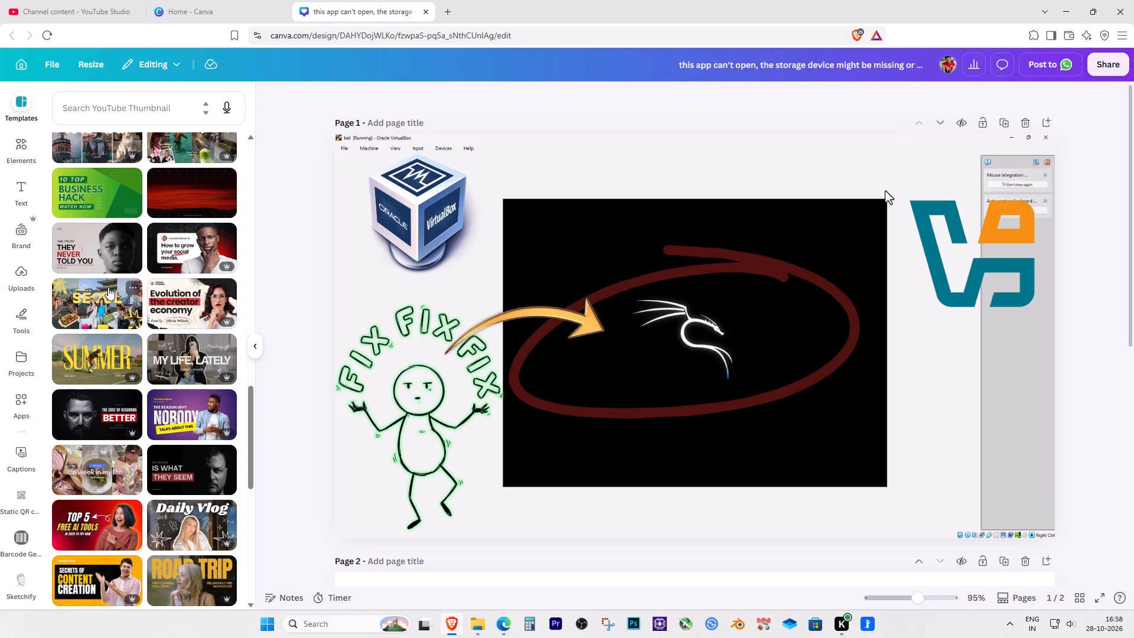
pyautogui.scroll(-1, 108, 287)
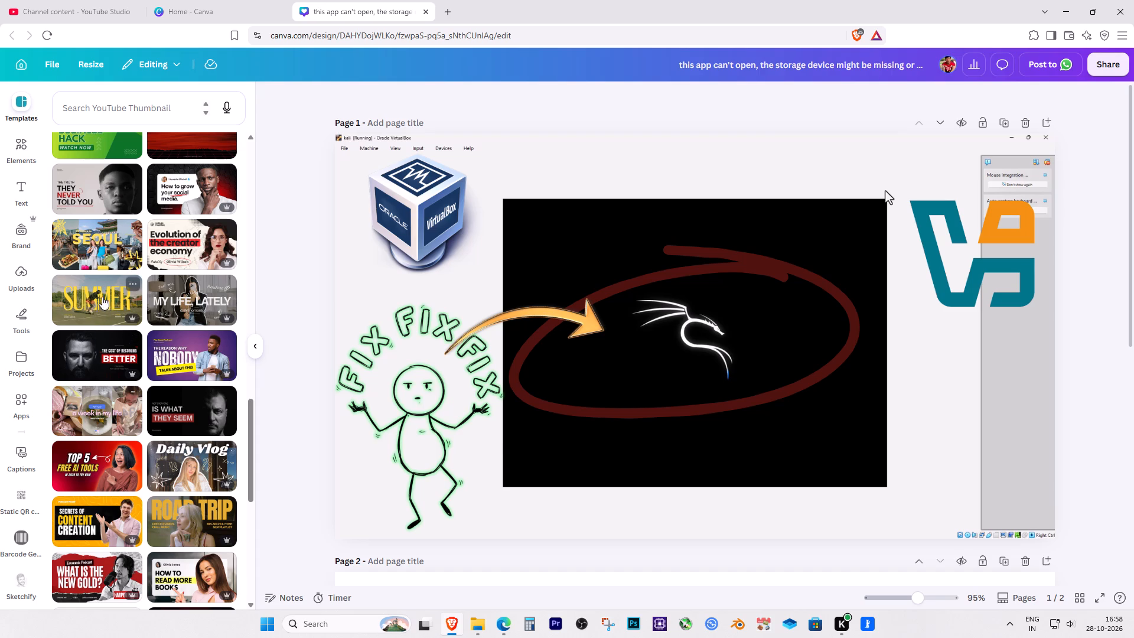
pyautogui.moveTo(177, 245); pyautogui.dragTo(619, 324)
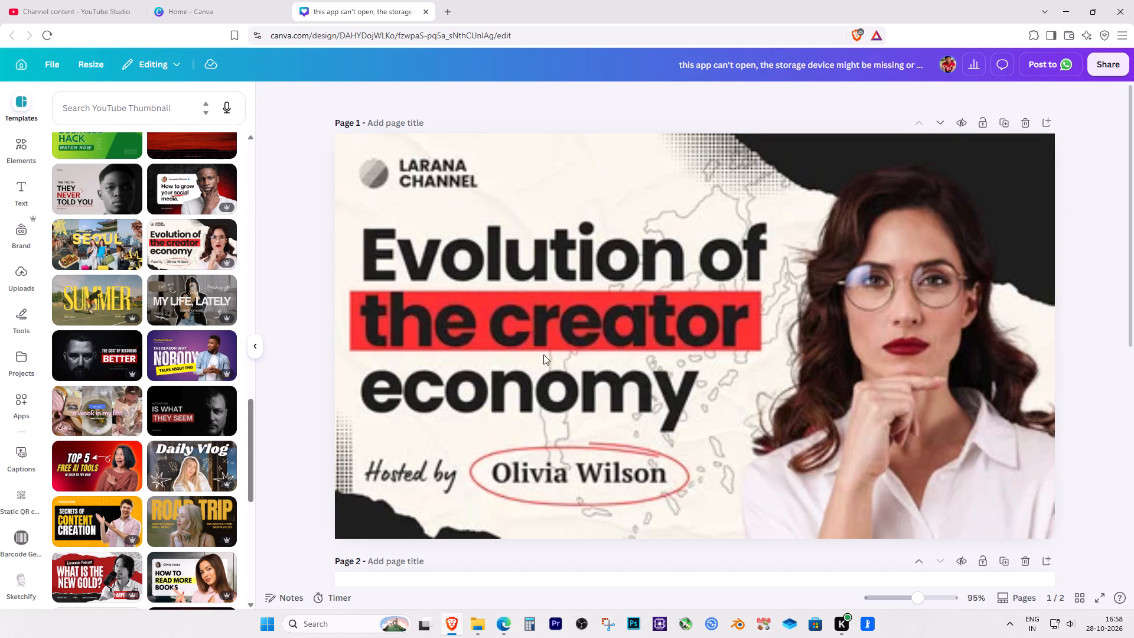
# Delete the woman's photo from its frame in the page 1 template.
pyautogui.click(849, 466)
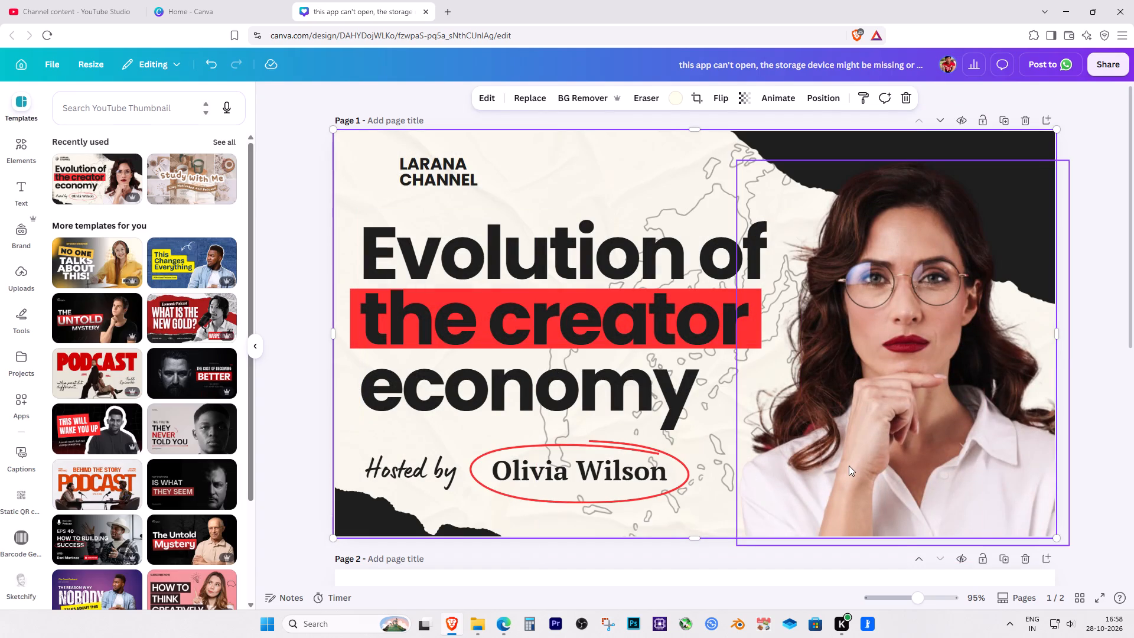
pyautogui.press('Delete')
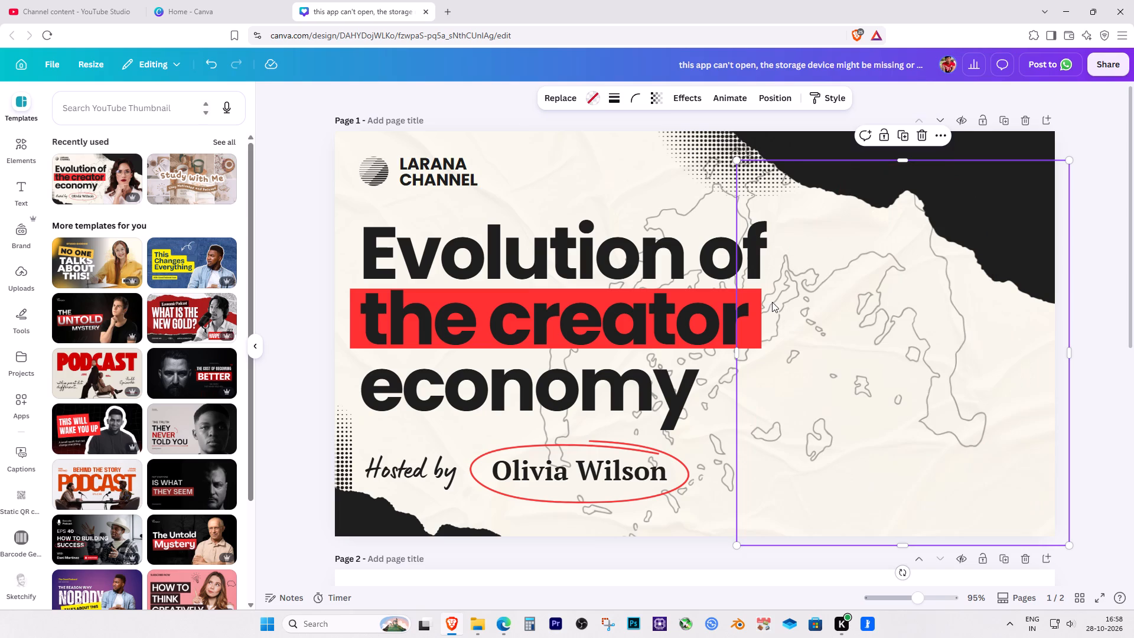
pyautogui.click(890, 328)
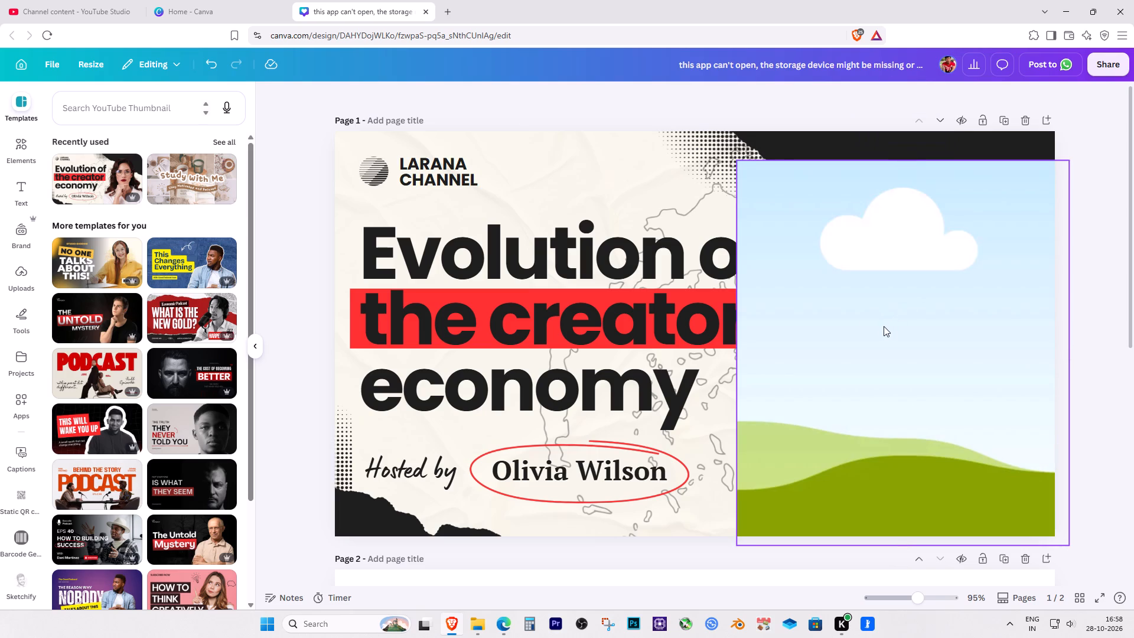
# Delete the empty photo frame from page 1.
pyautogui.press('Delete')
pyautogui.moveTo(920, 355); pyautogui.dragTo(900, 581)
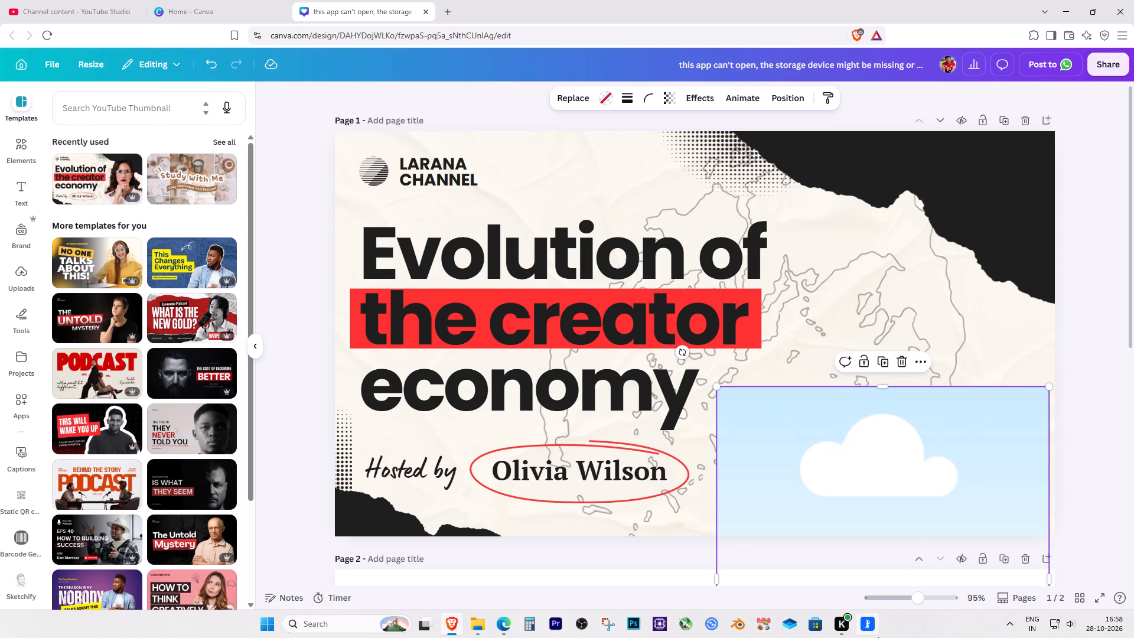
pyautogui.click(898, 364)
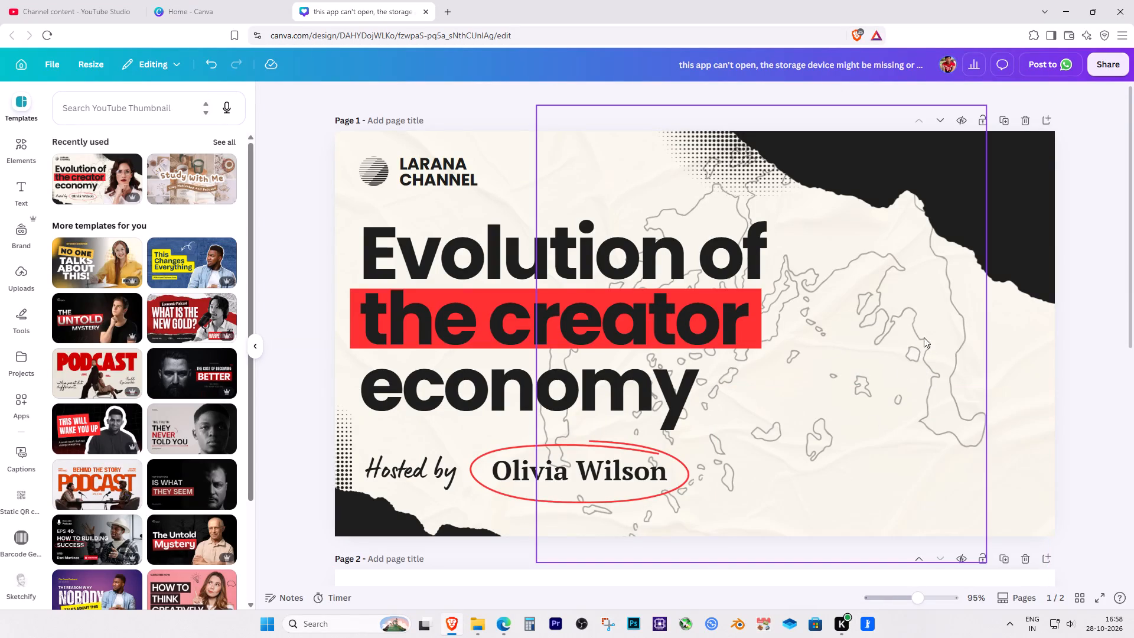
# Delete the black torn-paper shape in the page's upper-right corner and the grey map outline.
pyautogui.click(983, 221)
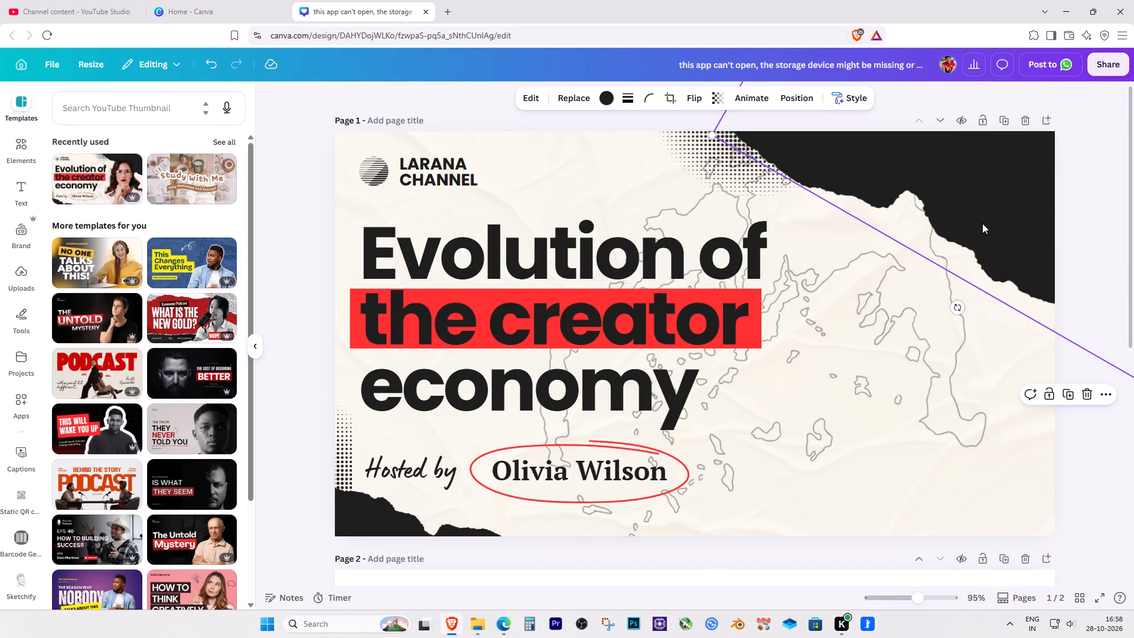
pyautogui.press('Delete')
pyautogui.click(957, 240)
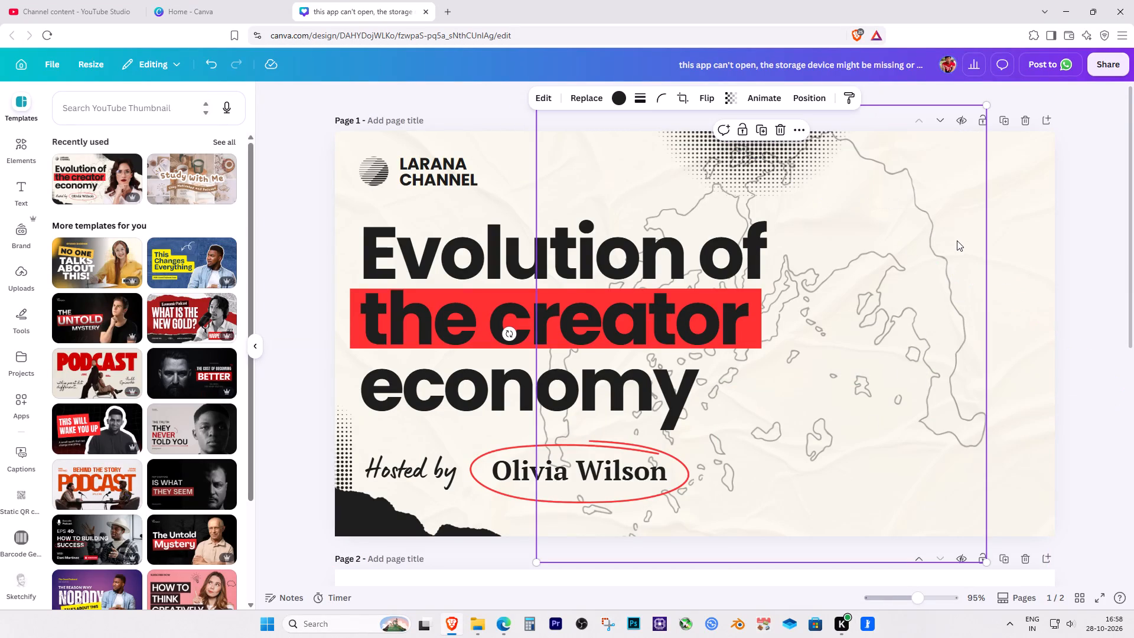
pyautogui.press('Delete')
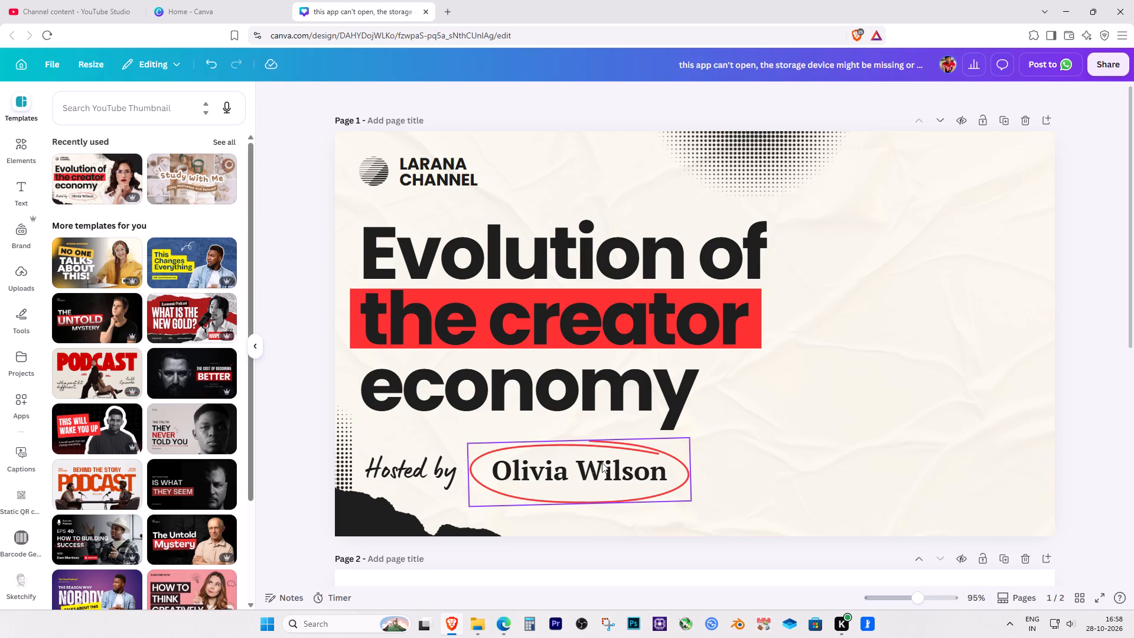
# Delete the host's name and the "Hosted by" text, and move the red hand-drawn ellipse just below the headline.
pyautogui.click(635, 463)
pyautogui.press('Delete')
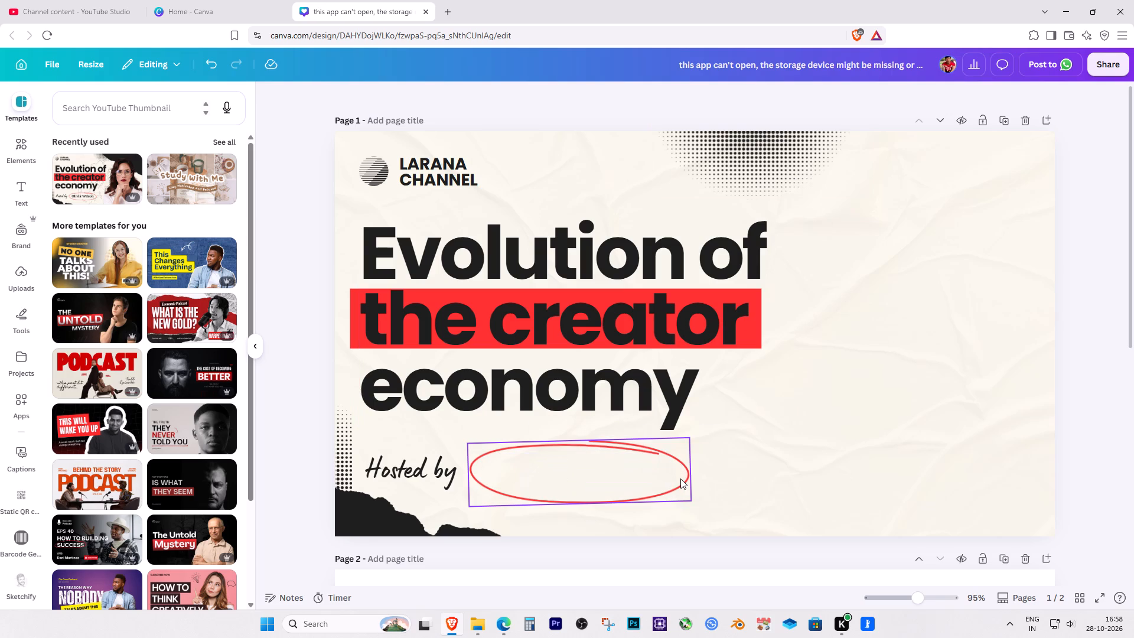
pyautogui.moveTo(680, 479); pyautogui.dragTo(770, 447)
pyautogui.click(444, 464)
pyautogui.press('Delete')
# Delete the black torn-paper shape in the page's lower-left corner, the "LARANA CHANNEL" text and its round logo.
pyautogui.click(424, 528)
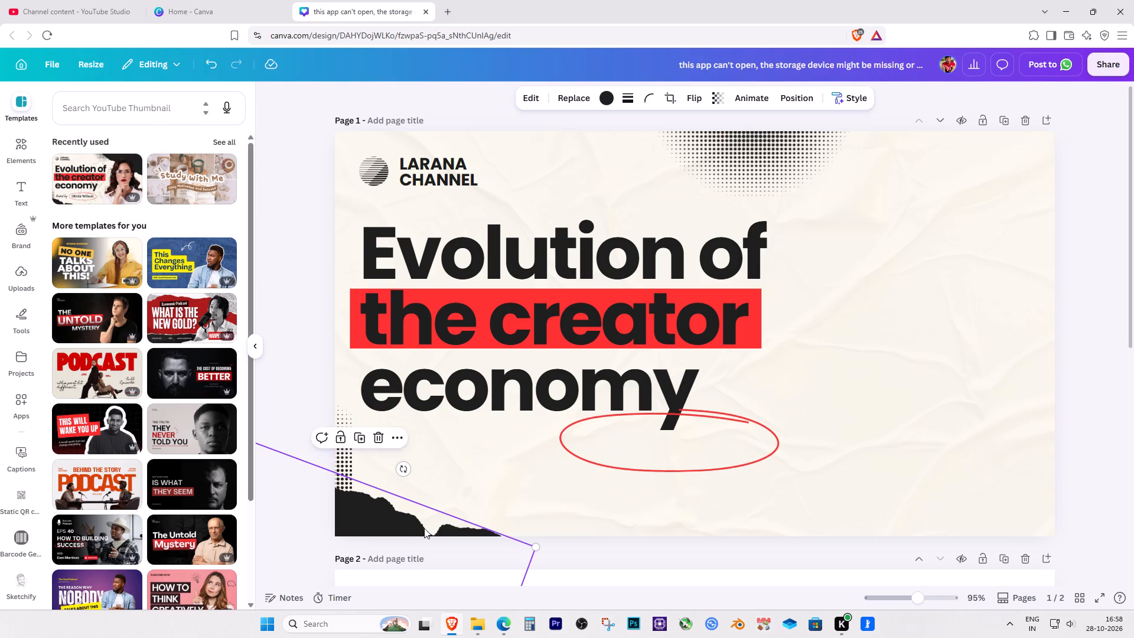
pyautogui.press('Delete')
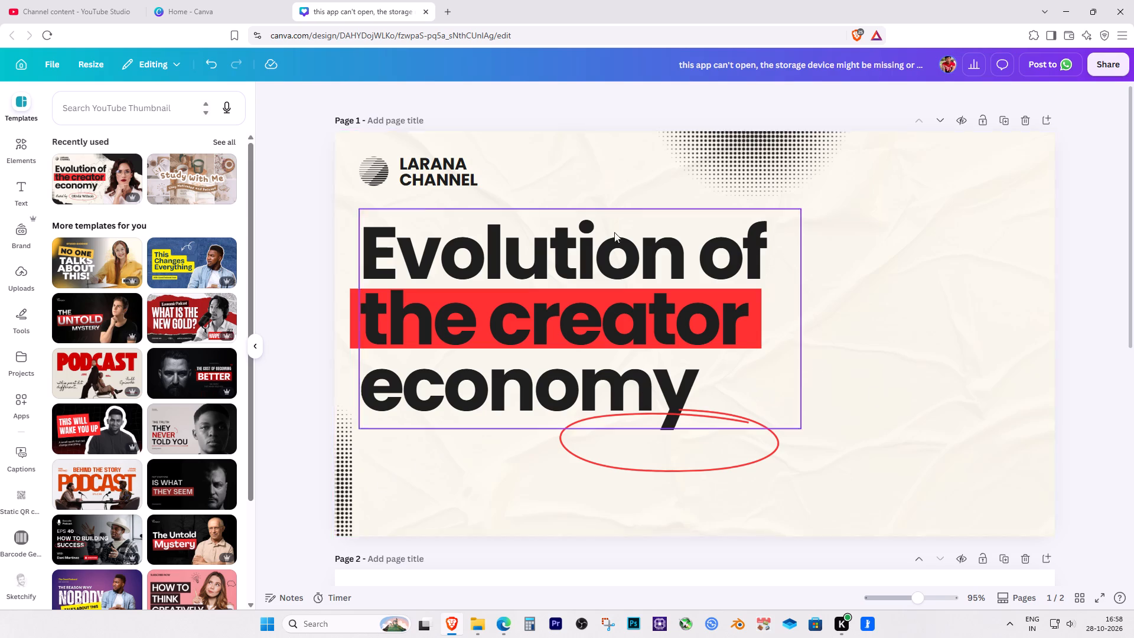
pyautogui.click(444, 181)
pyautogui.press('Delete')
pyautogui.click(381, 170)
pyautogui.press('Delete')
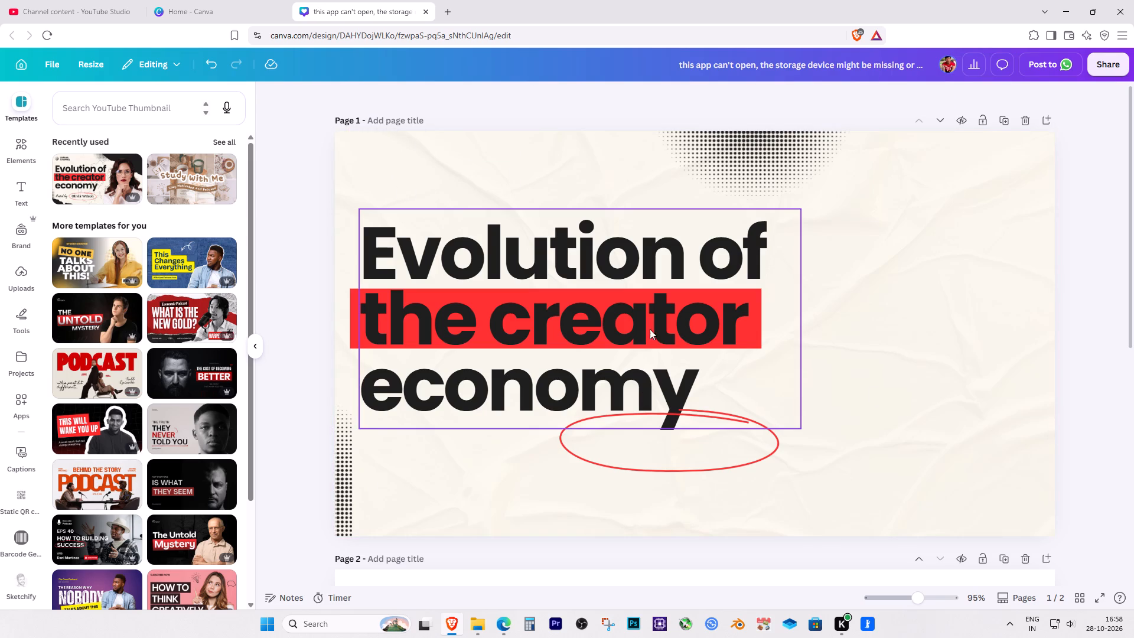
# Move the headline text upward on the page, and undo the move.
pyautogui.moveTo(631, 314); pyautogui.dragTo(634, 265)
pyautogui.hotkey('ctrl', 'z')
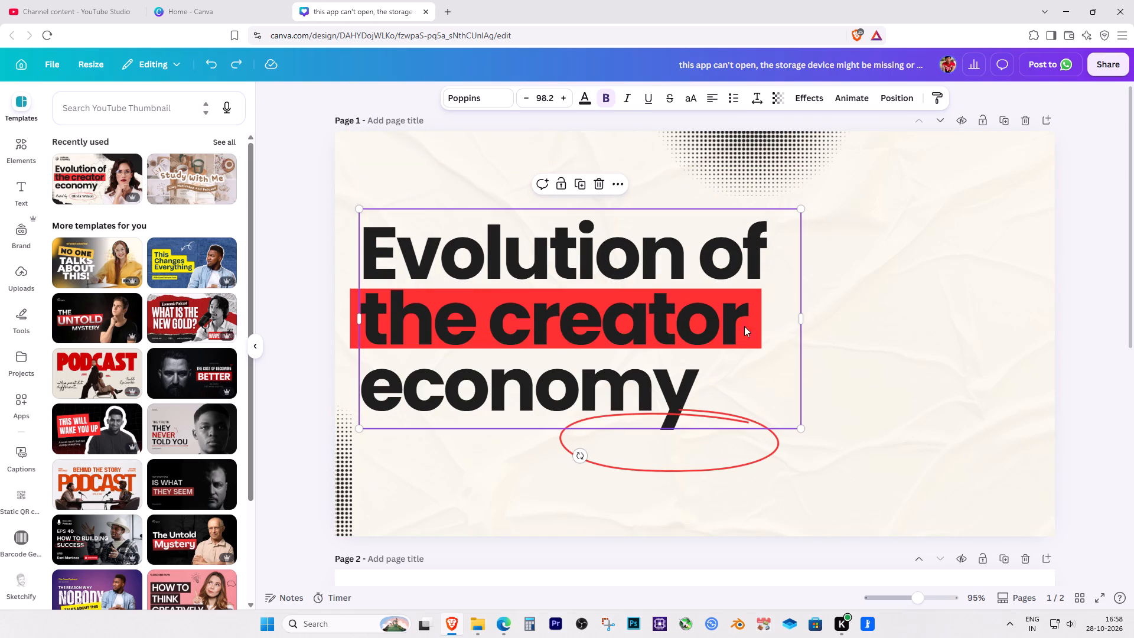
# Lock the "Evolution of the creator economy" headline text box.
pyautogui.click(723, 321)
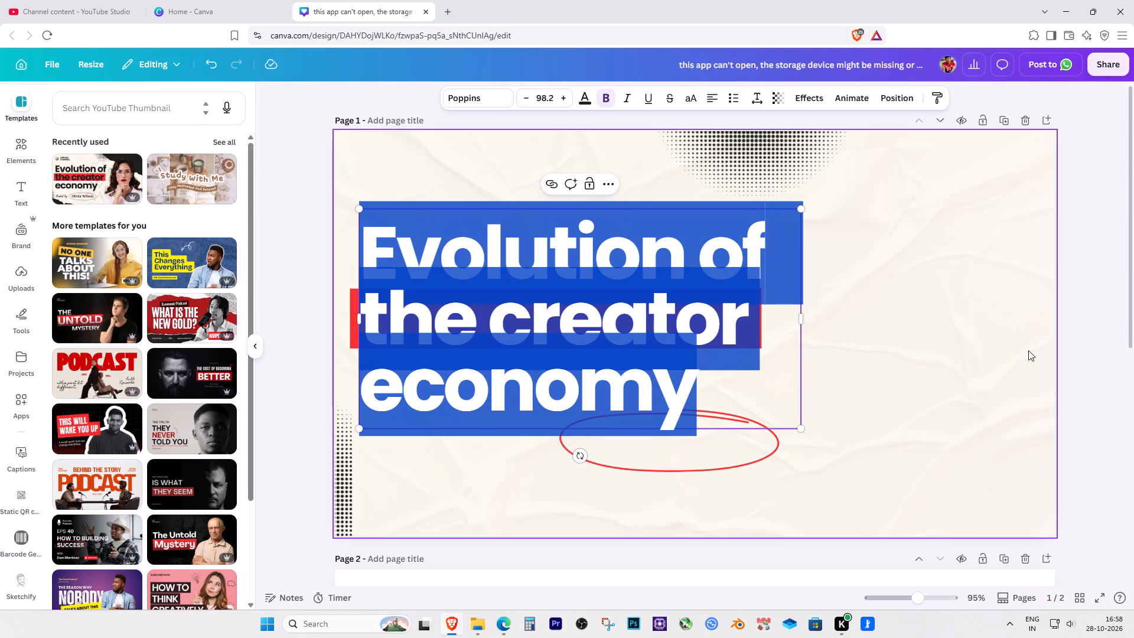
pyautogui.click(590, 184)
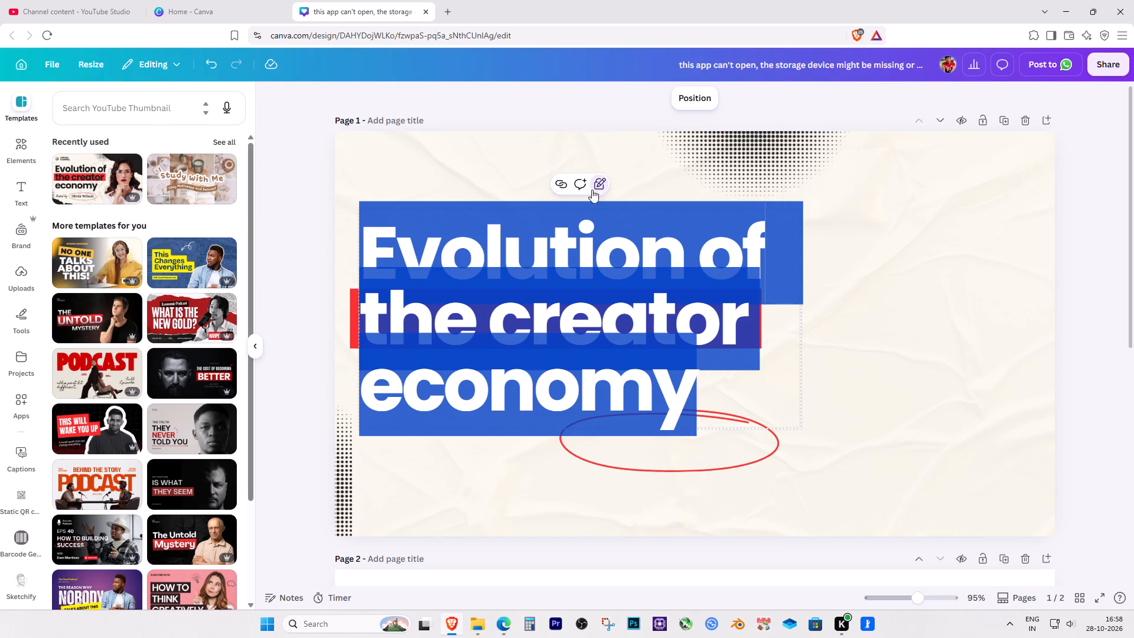
pyautogui.click(1079, 365)
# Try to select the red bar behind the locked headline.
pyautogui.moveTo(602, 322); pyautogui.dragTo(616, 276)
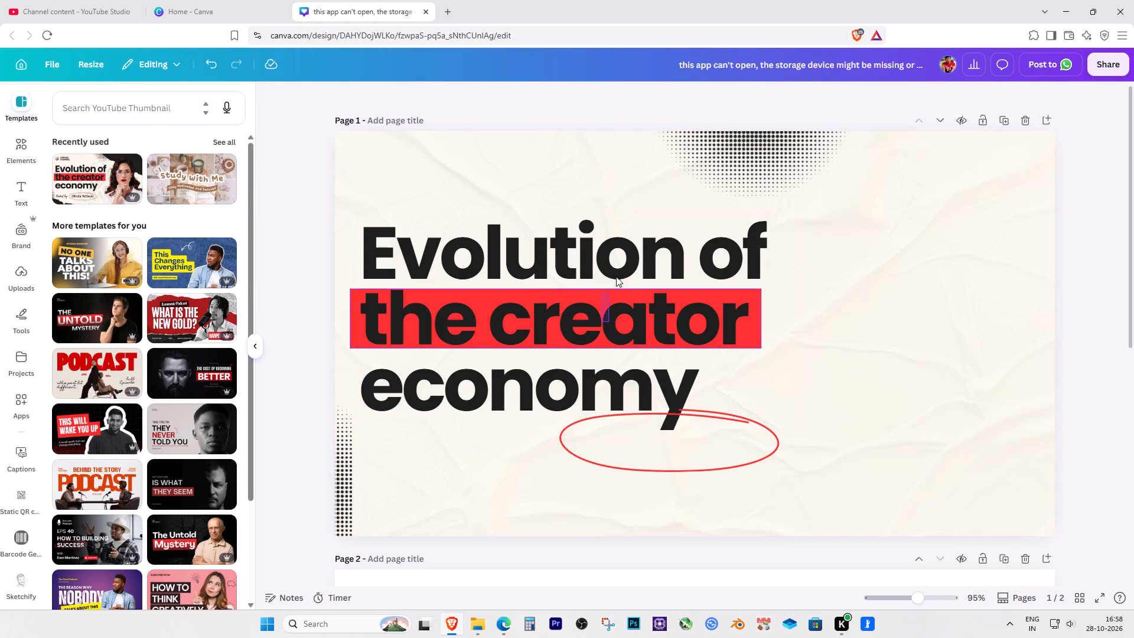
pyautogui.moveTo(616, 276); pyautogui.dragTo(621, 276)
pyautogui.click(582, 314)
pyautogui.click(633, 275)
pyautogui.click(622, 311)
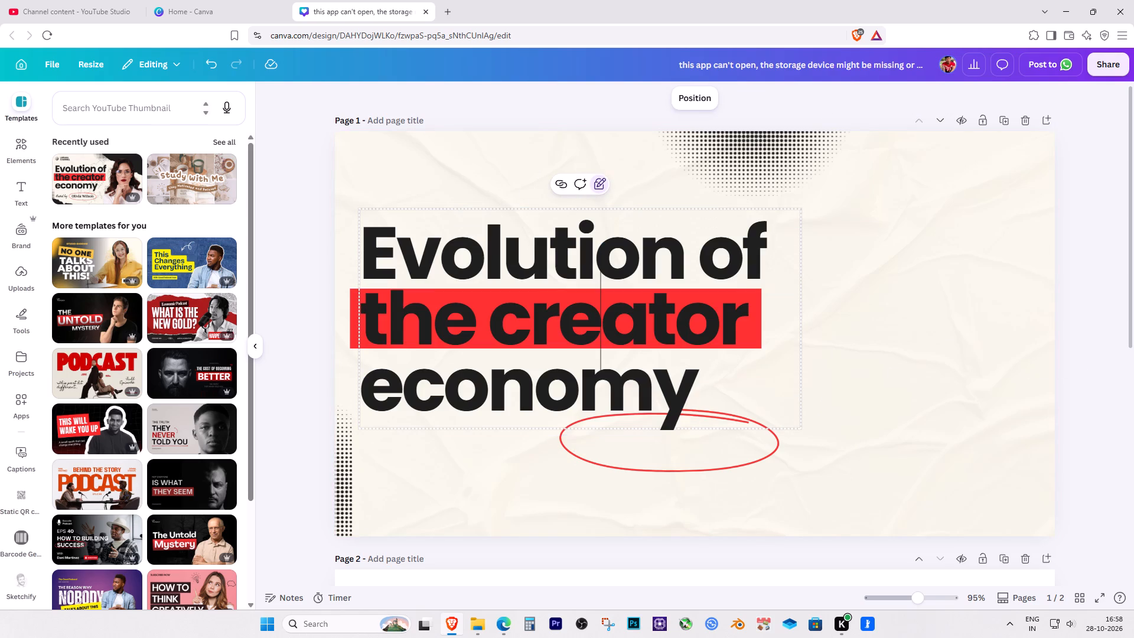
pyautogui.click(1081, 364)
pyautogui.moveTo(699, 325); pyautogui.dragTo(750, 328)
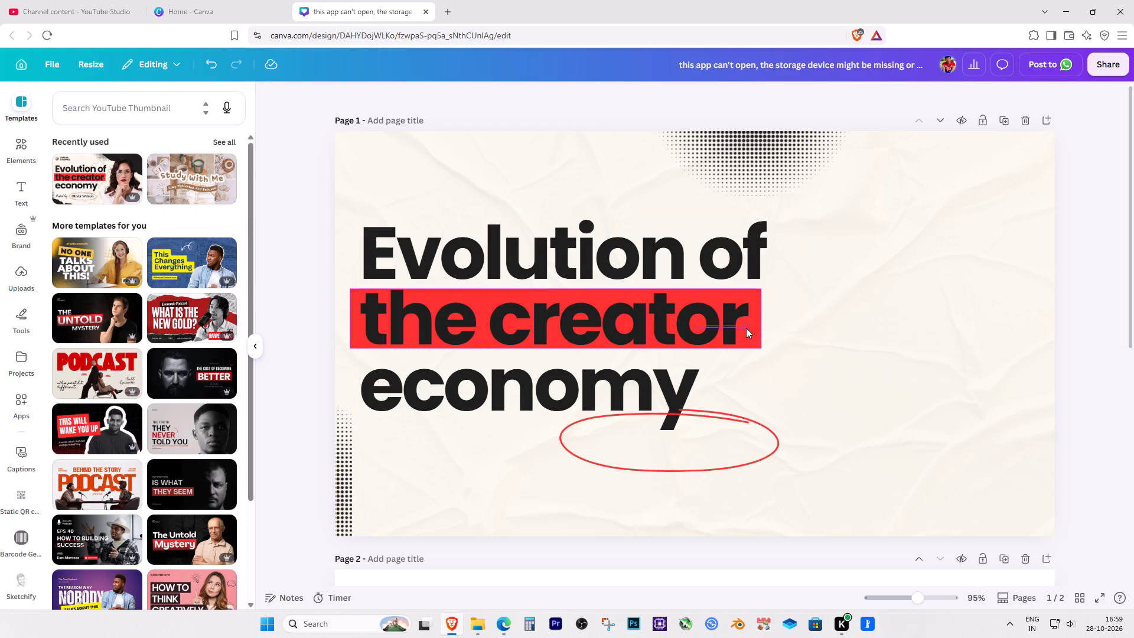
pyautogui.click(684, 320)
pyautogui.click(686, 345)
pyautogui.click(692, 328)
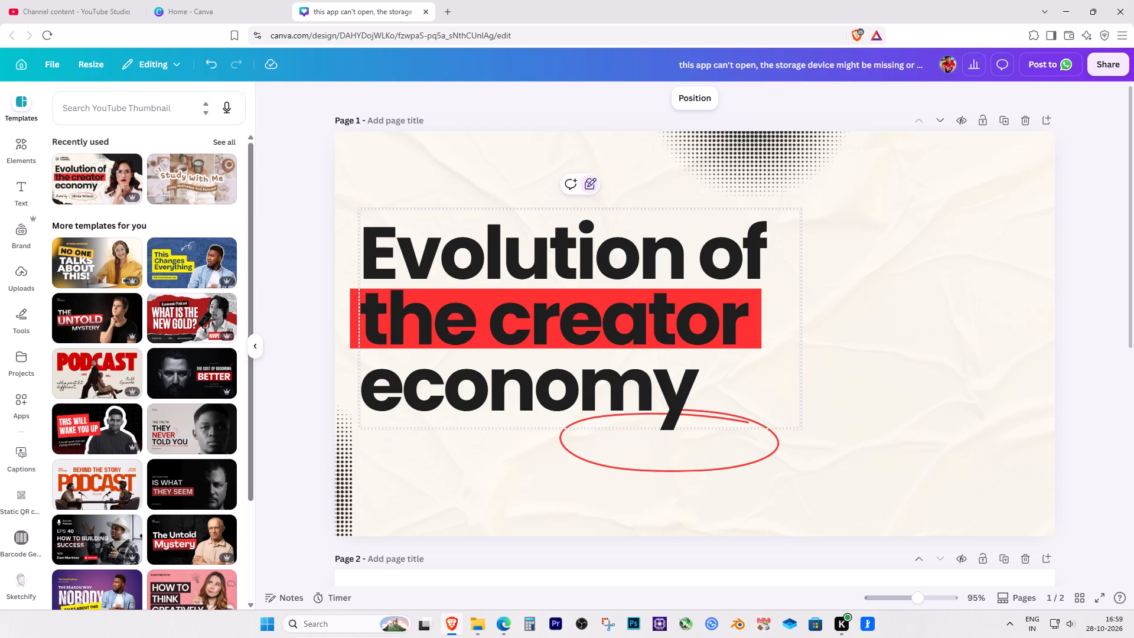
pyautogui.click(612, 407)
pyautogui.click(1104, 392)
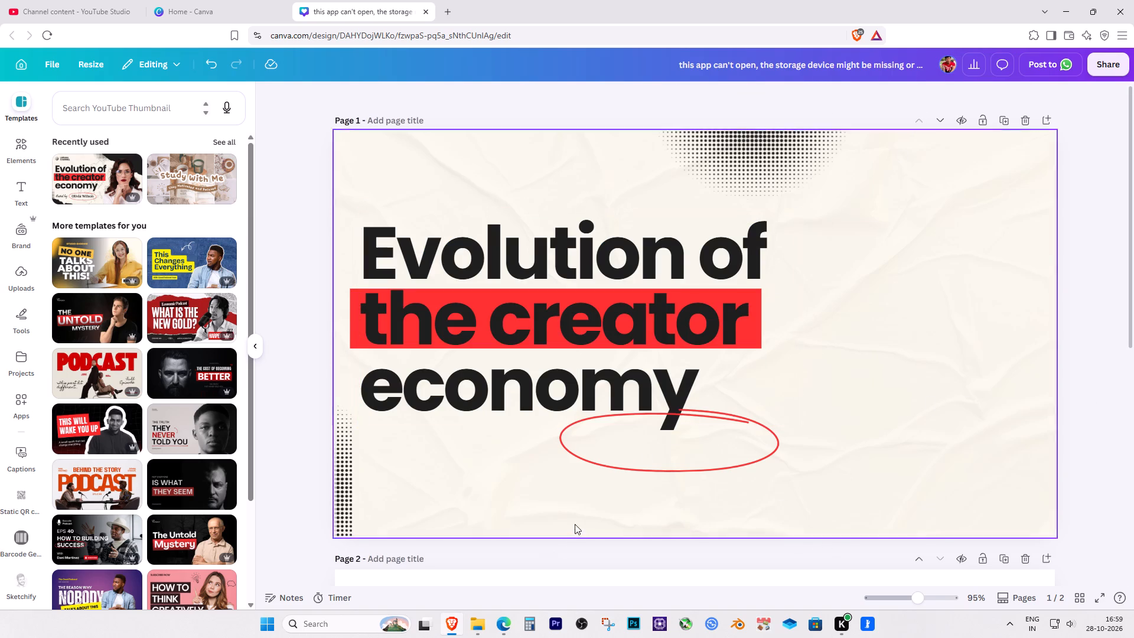
# Insert the vlcsnap-2026-10-28 PNG of the boAt watch from File Explorer's Pictures folder onto page 1 in Canva.
pyautogui.click(472, 630)
pyautogui.click(523, 584)
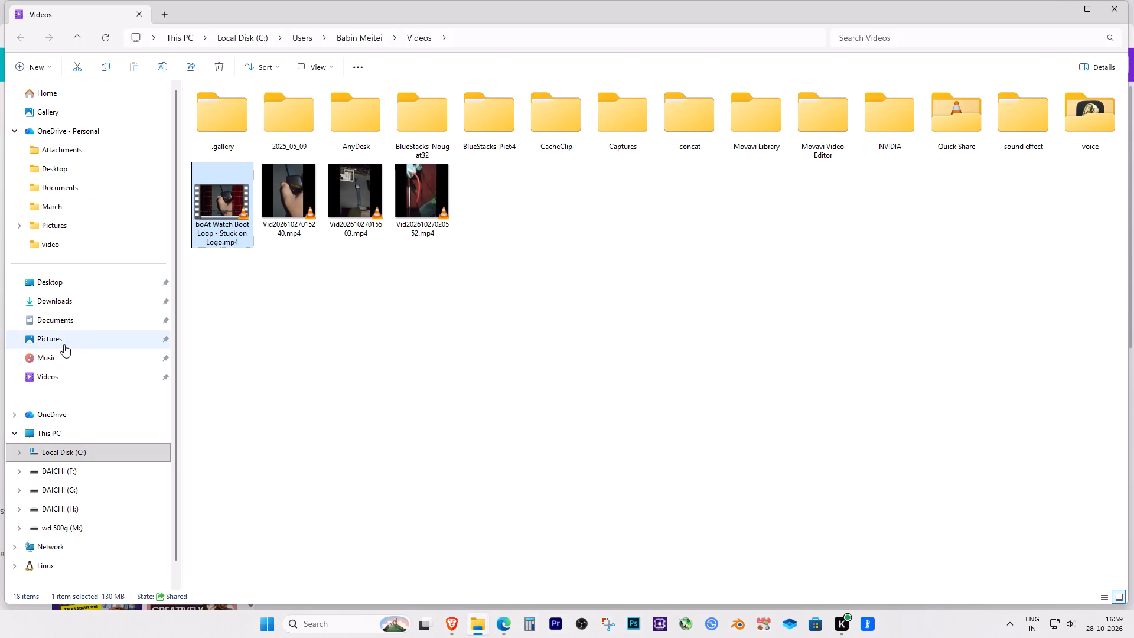
pyautogui.click(61, 334)
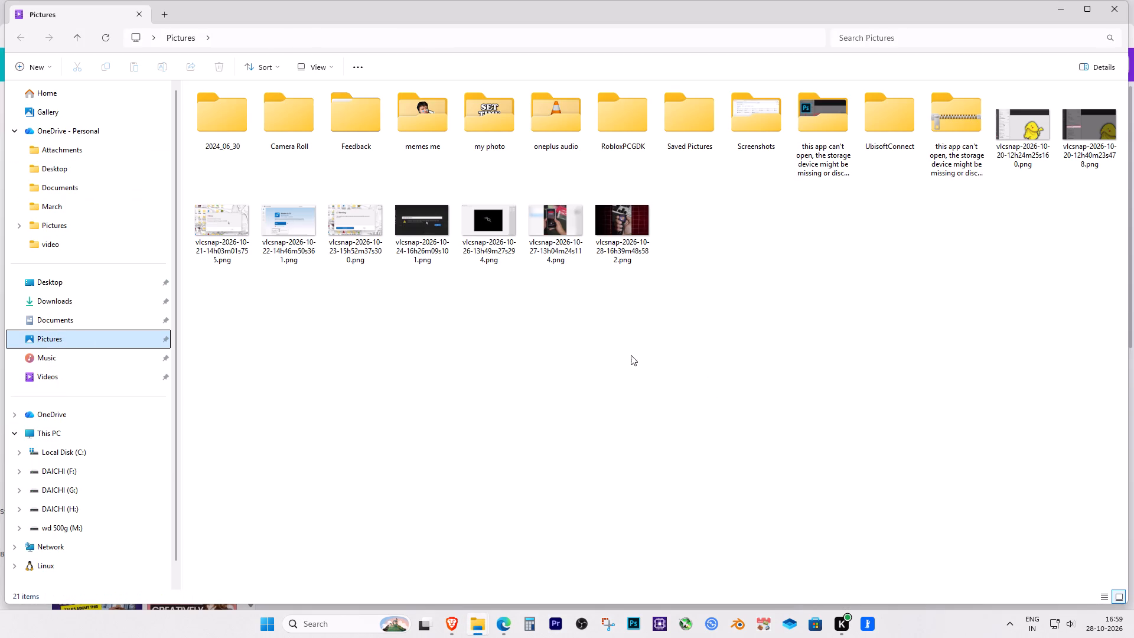
pyautogui.moveTo(627, 236); pyautogui.dragTo(524, 561)
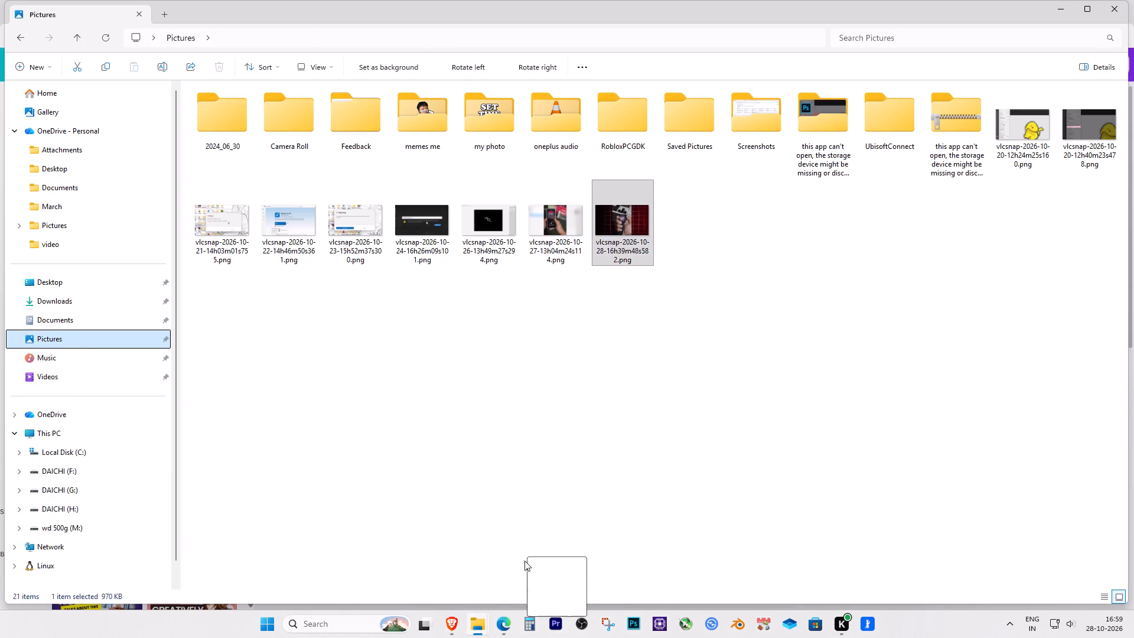
pyautogui.moveTo(524, 561); pyautogui.dragTo(520, 474)
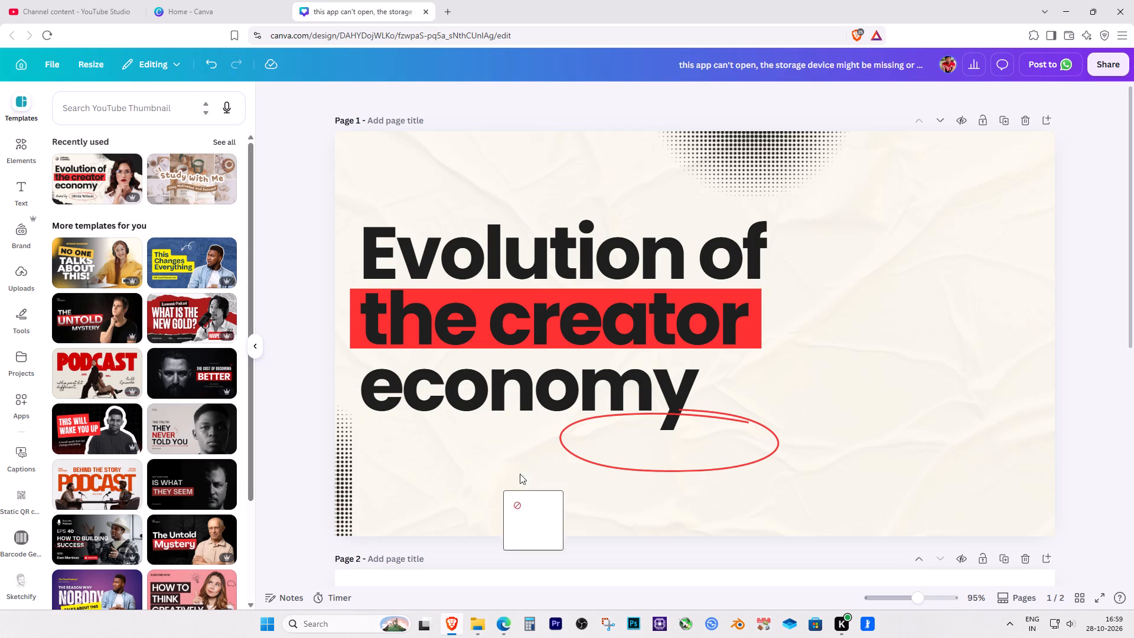
pyautogui.moveTo(520, 474); pyautogui.dragTo(523, 472)
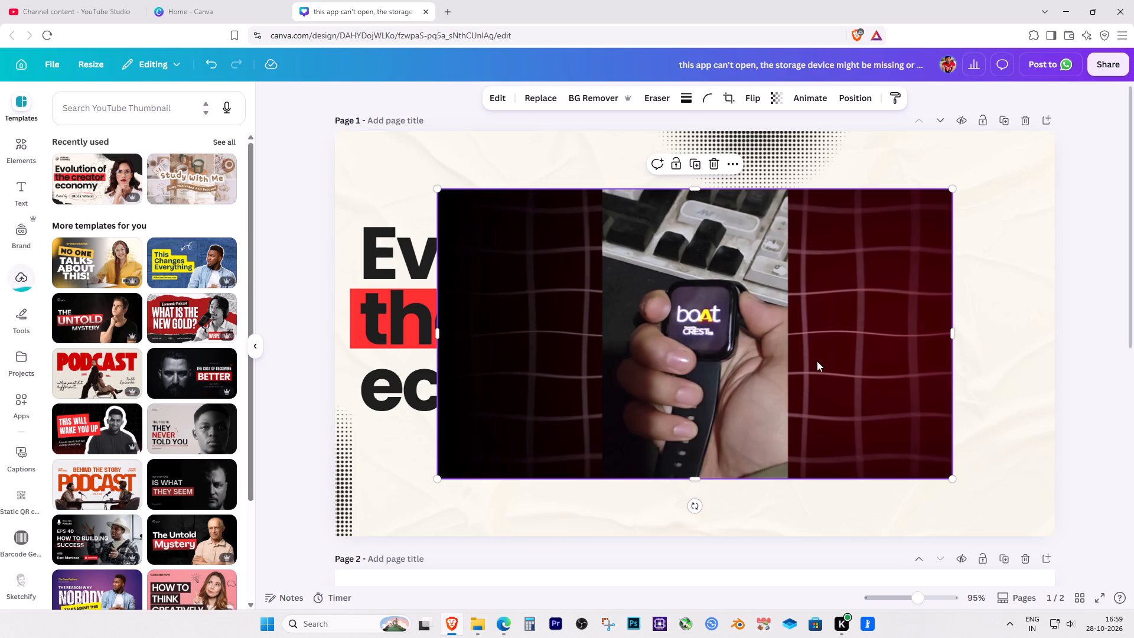
# Enlarge the watch image to about 1274 × 717 px so it covers page 1, and send it to the back.
pyautogui.moveTo(817, 361); pyautogui.dragTo(719, 306)
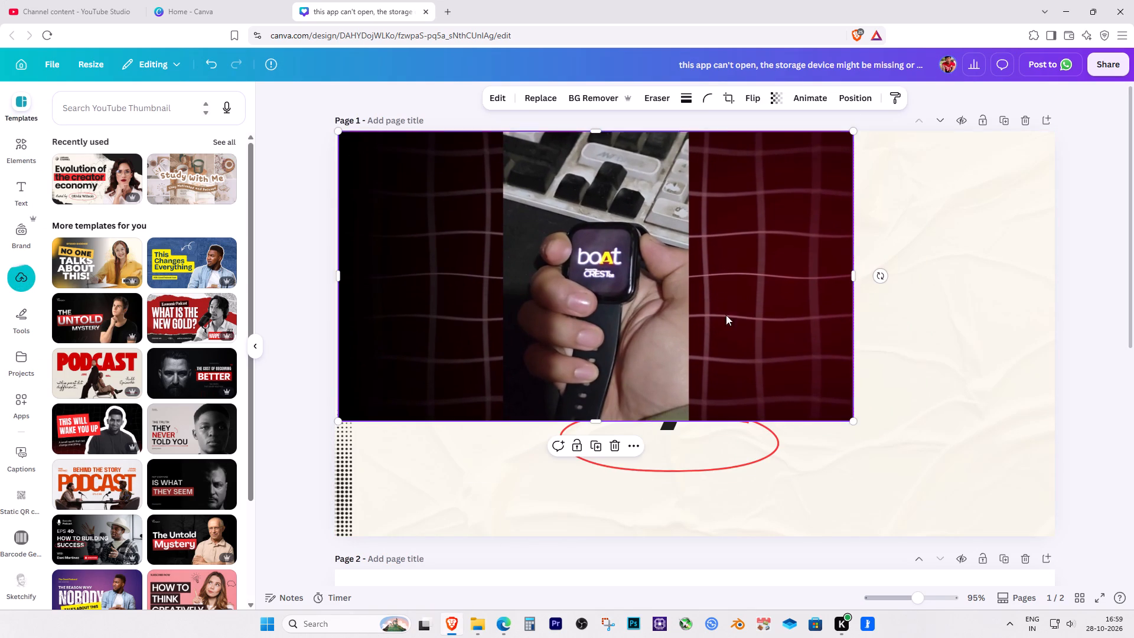
pyautogui.moveTo(850, 419); pyautogui.dragTo(1016, 528)
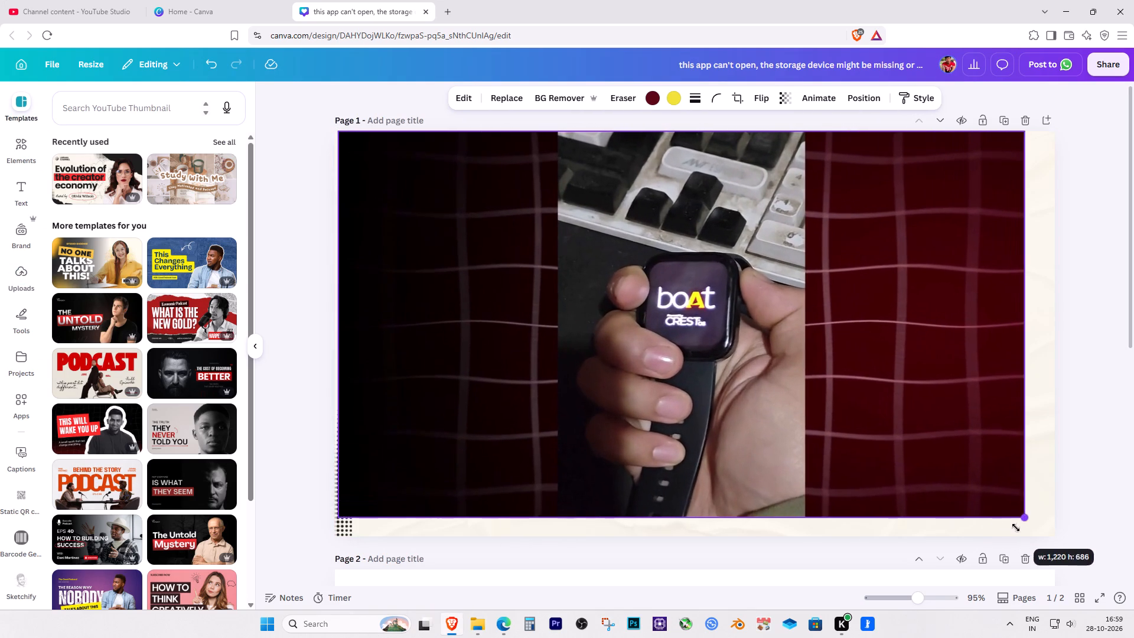
pyautogui.moveTo(1016, 528); pyautogui.dragTo(1049, 539)
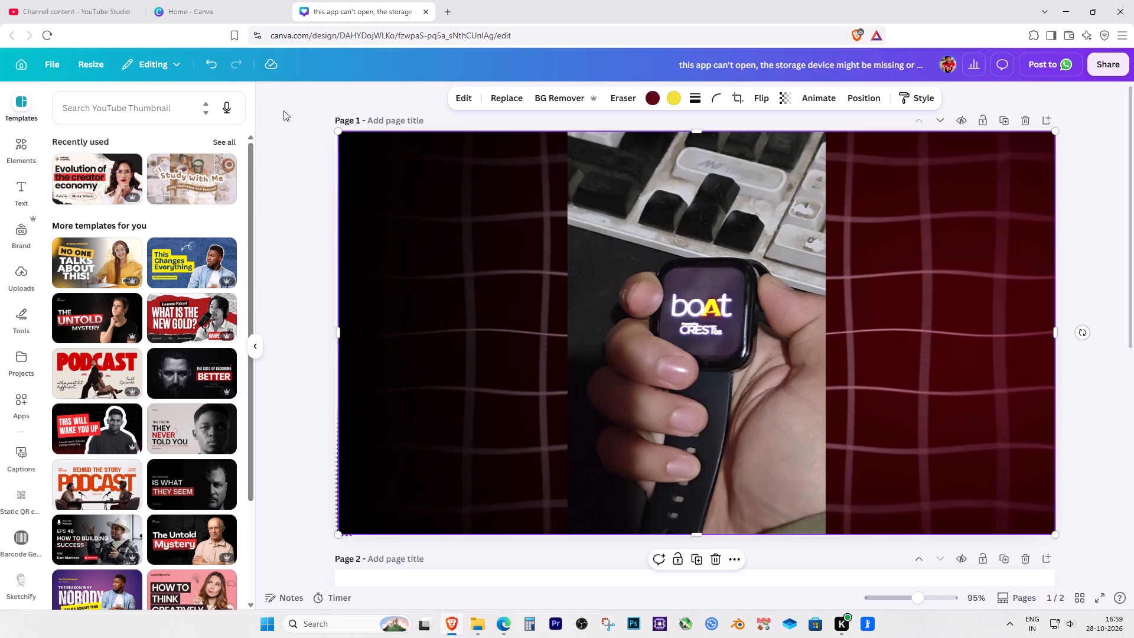
pyautogui.click(857, 99)
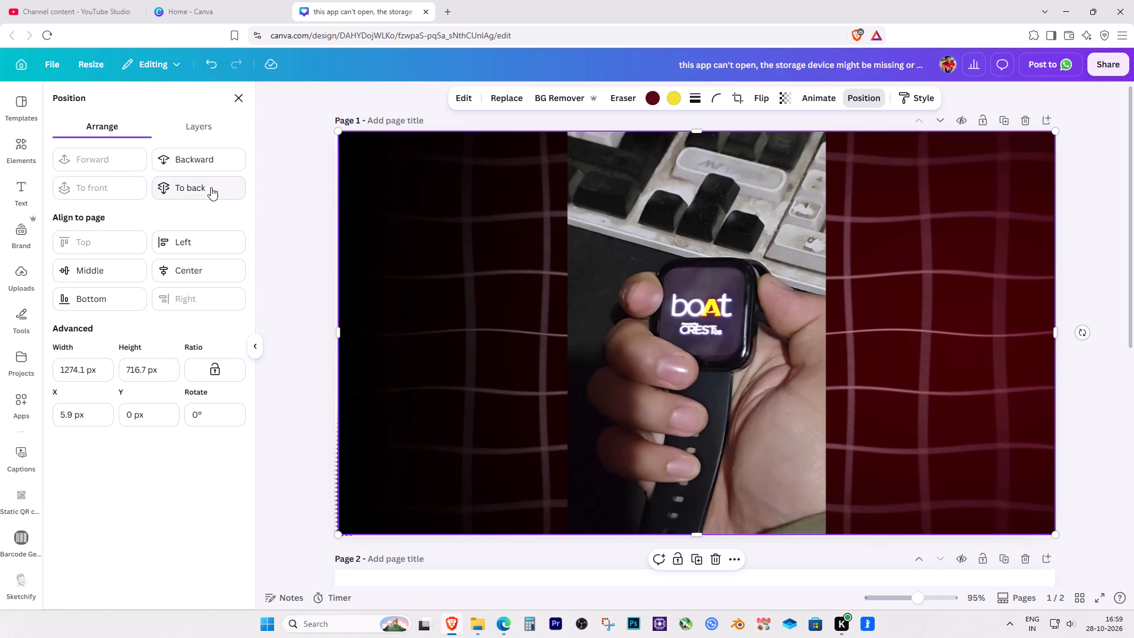
pyautogui.click(191, 184)
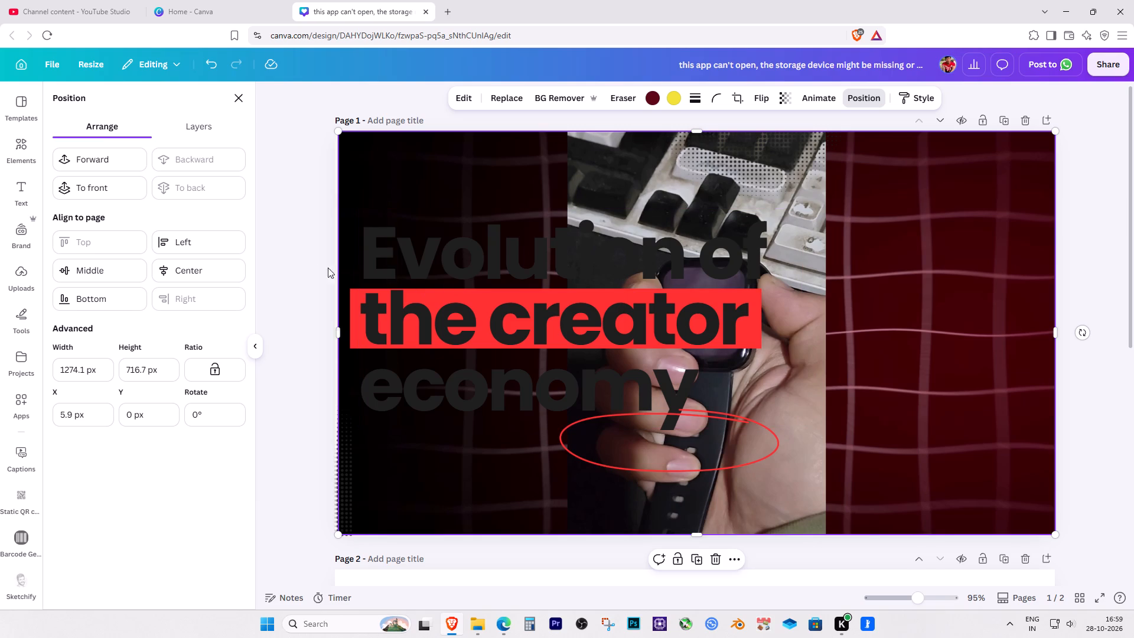
# Examine page 1's layers, checking the paper background and the options for the red ellipse.
pyautogui.click(206, 131)
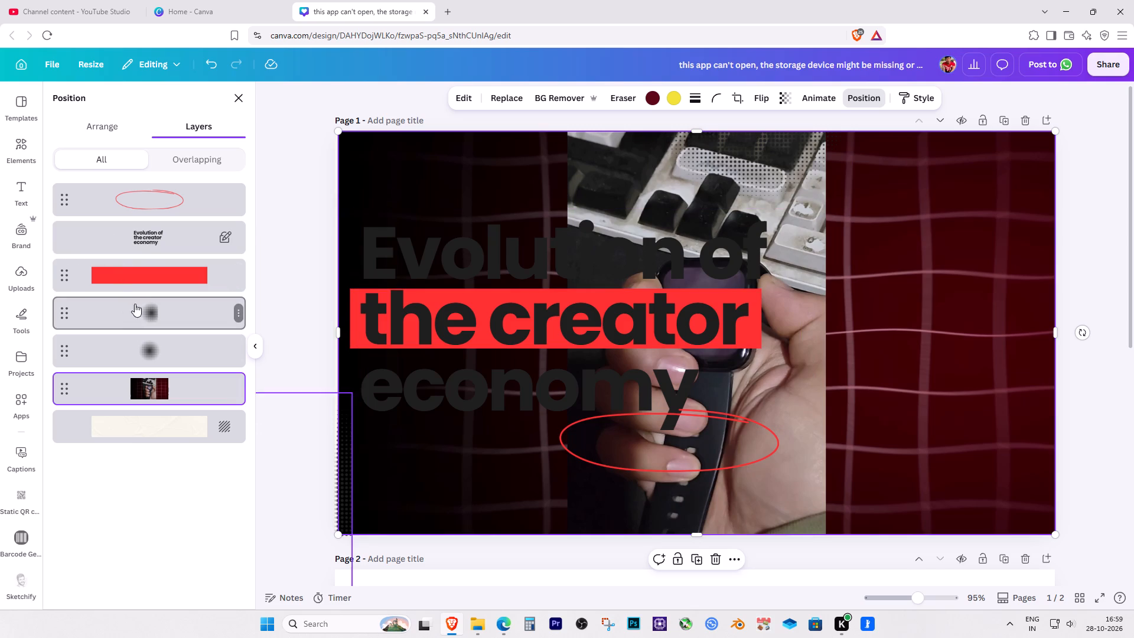
pyautogui.click(143, 434)
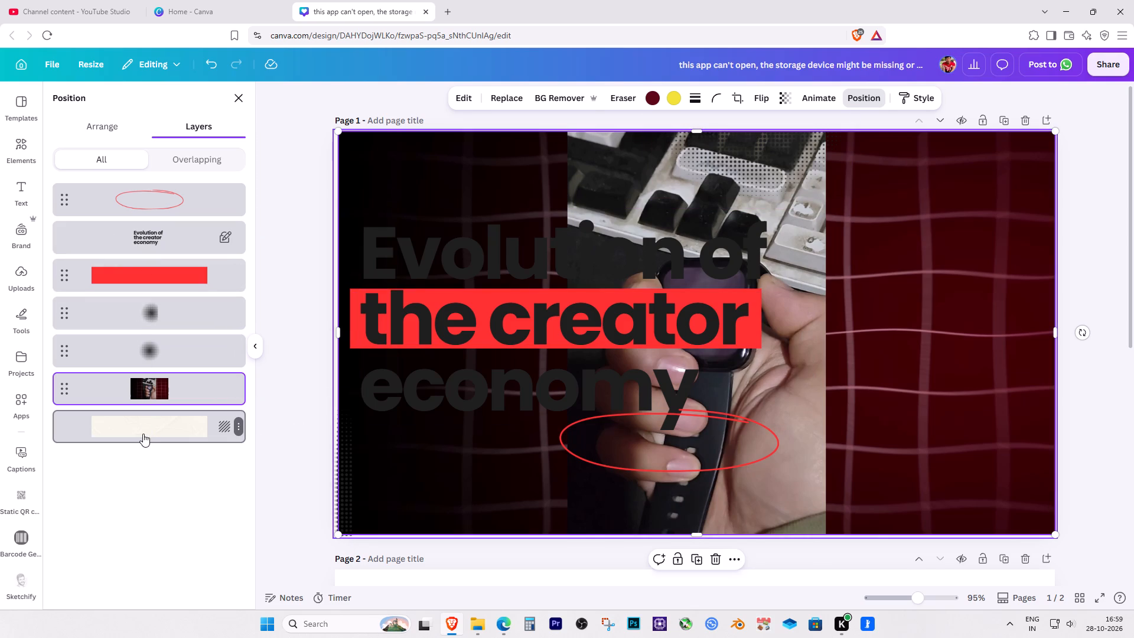
pyautogui.click(63, 200)
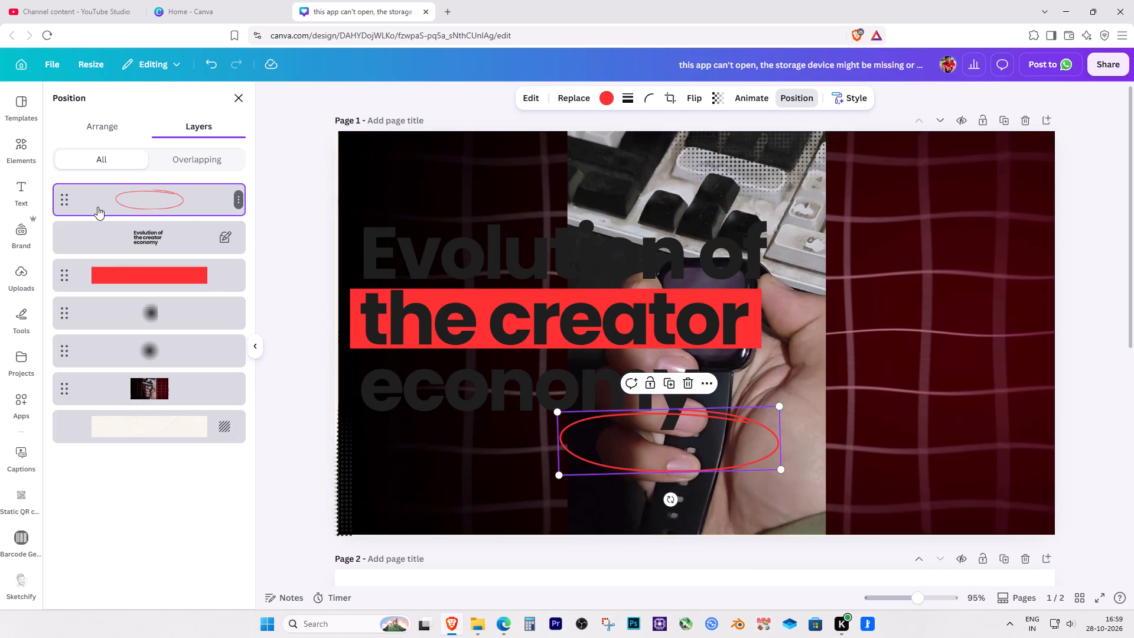
pyautogui.click(236, 201)
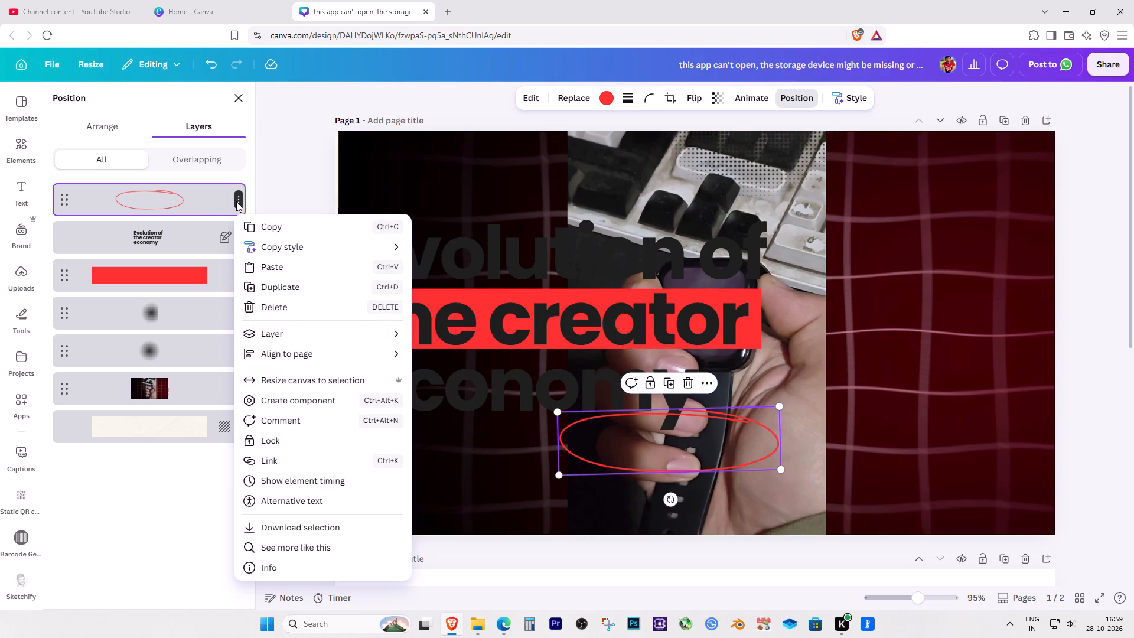
pyautogui.click(236, 201)
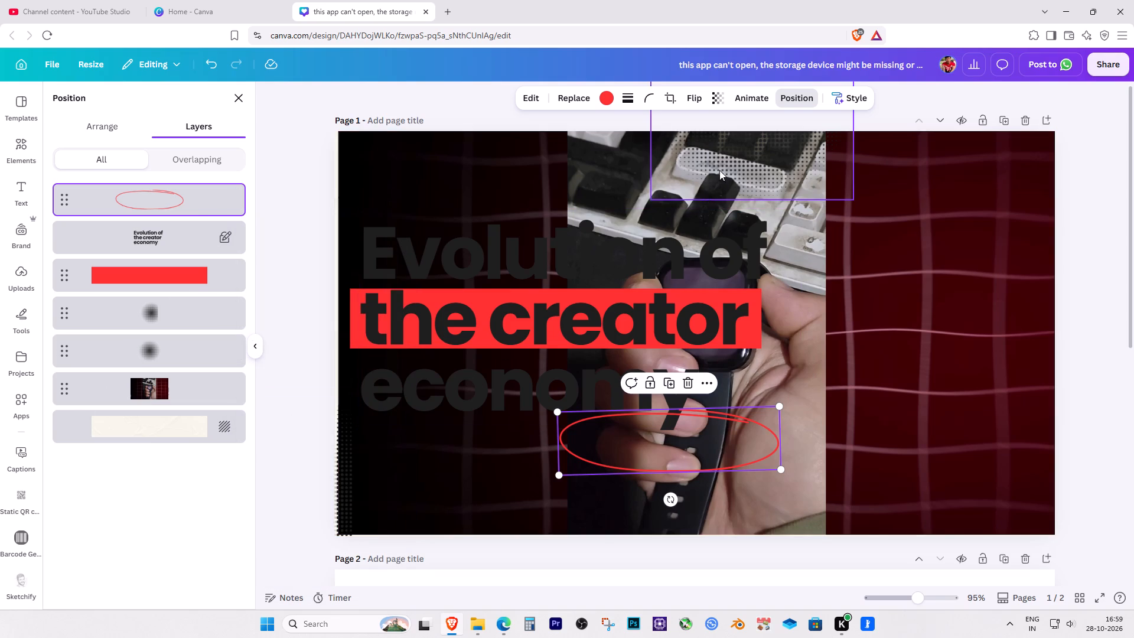
# Delete the halftone dot pattern at the top centre of page 1.
pyautogui.moveTo(738, 164); pyautogui.dragTo(959, 211)
pyautogui.press('Delete')
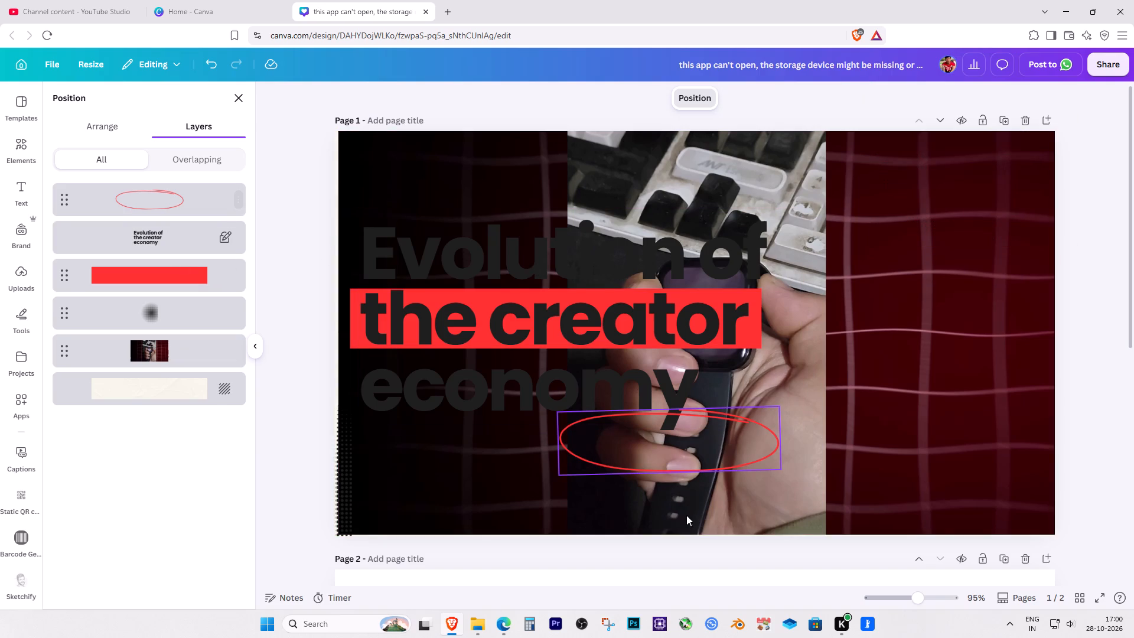
pyautogui.click(603, 323)
pyautogui.moveTo(612, 323); pyautogui.dragTo(709, 350)
pyautogui.click(462, 276)
pyautogui.click(518, 315)
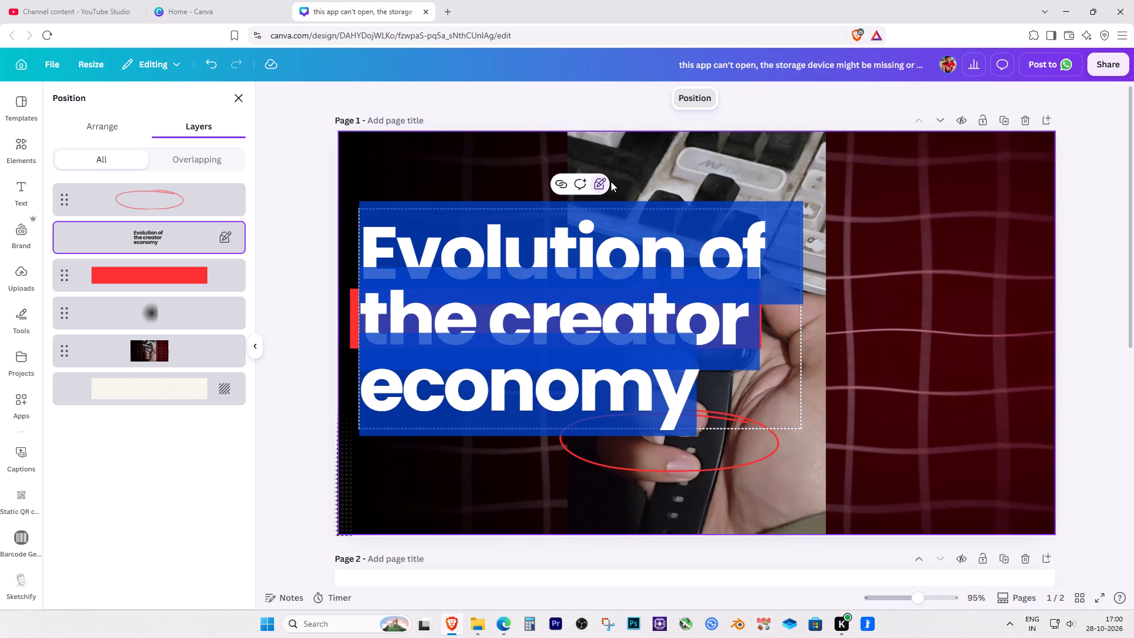
pyautogui.click(601, 185)
pyautogui.click(629, 294)
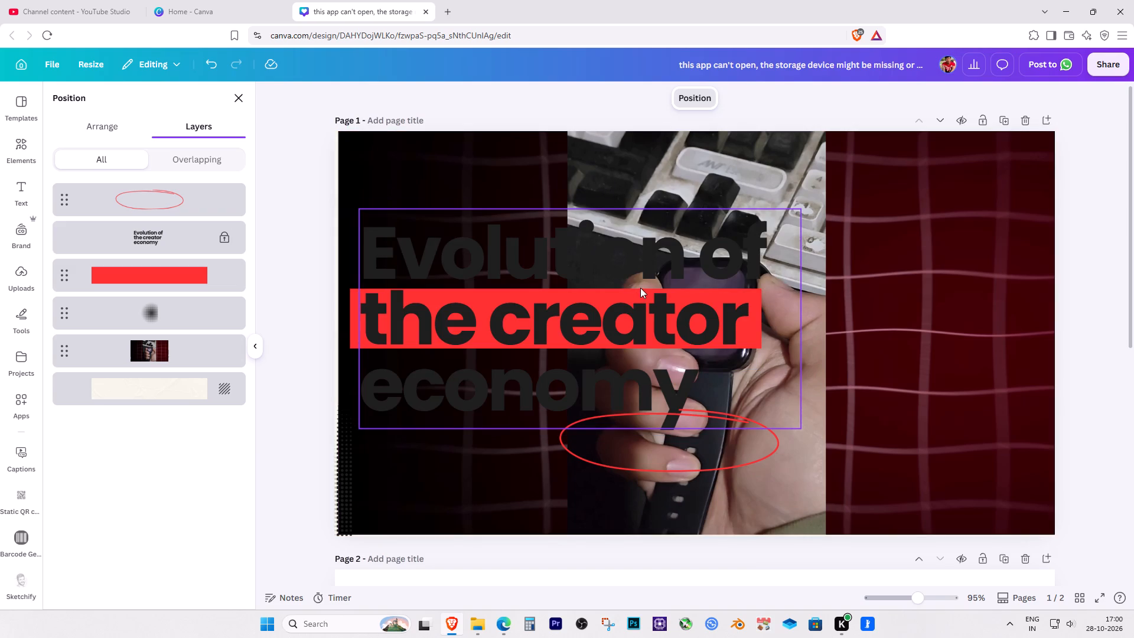
pyautogui.click(523, 264)
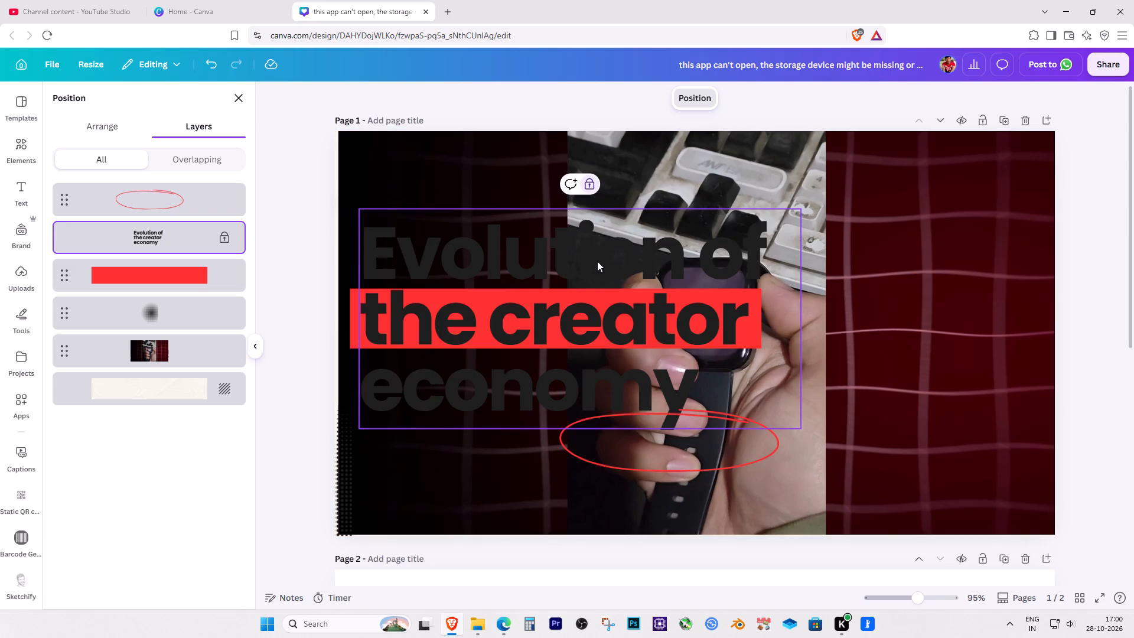
pyautogui.doubleClick(597, 261)
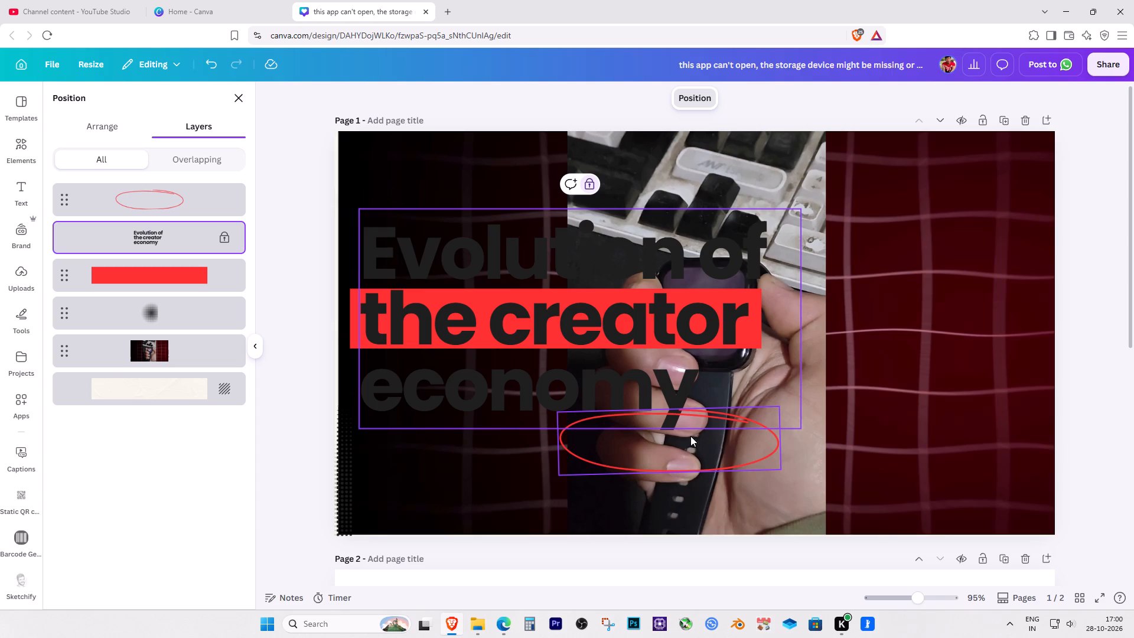
pyautogui.click(506, 624)
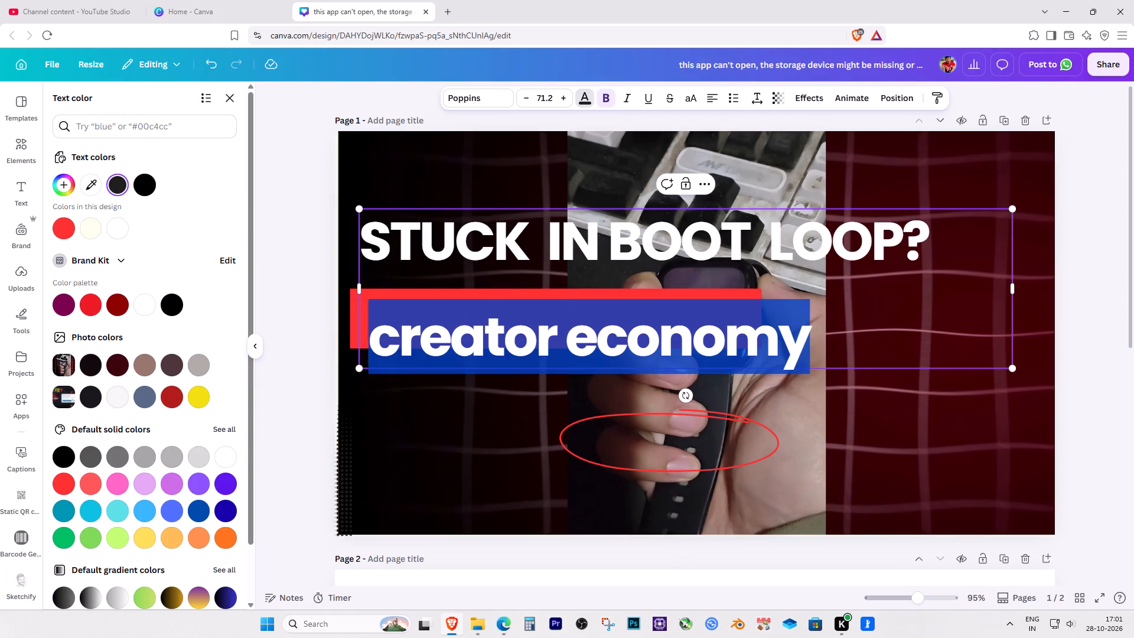
pyautogui.moveTo(373, 344); pyautogui.dragTo(356, 344)
pyautogui.press('b')
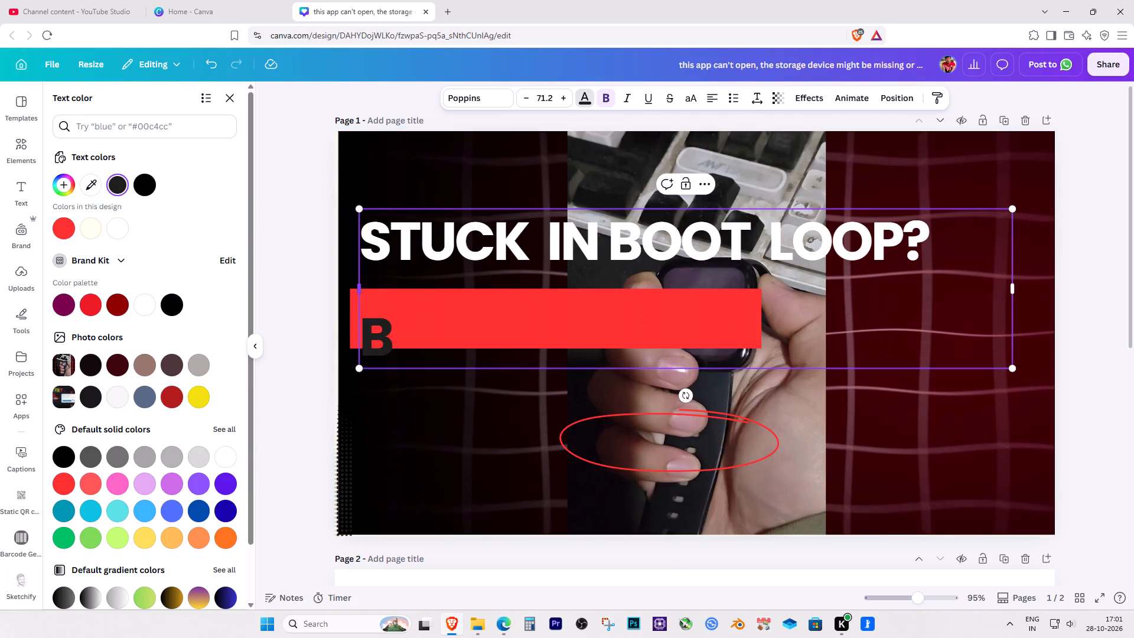
pyautogui.press('b')
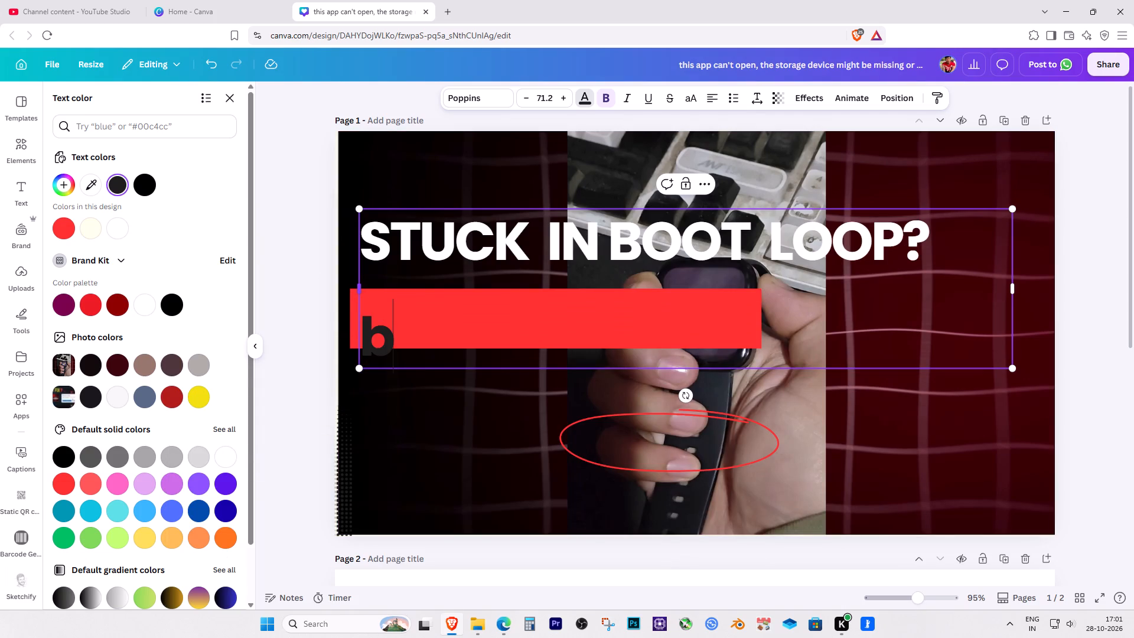
pyautogui.write('oat')
pyautogui.press('BackSpace')
pyautogui.press('BackSpace')
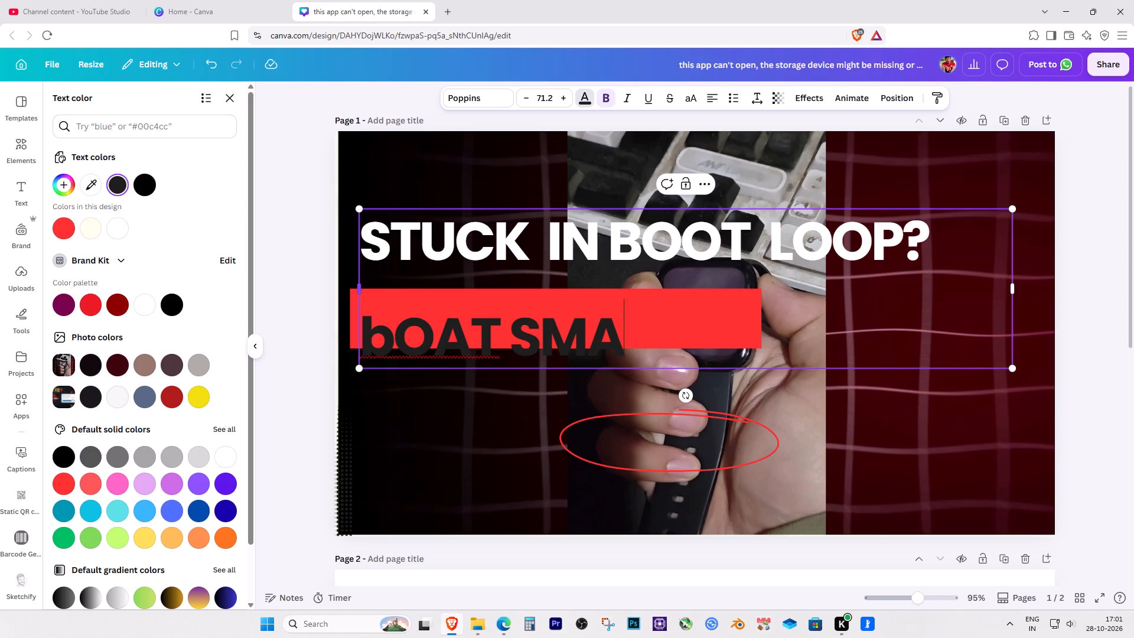
pyautogui.press('BackSpace')
pyautogui.press('space')
pyautogui.write('WATCH')
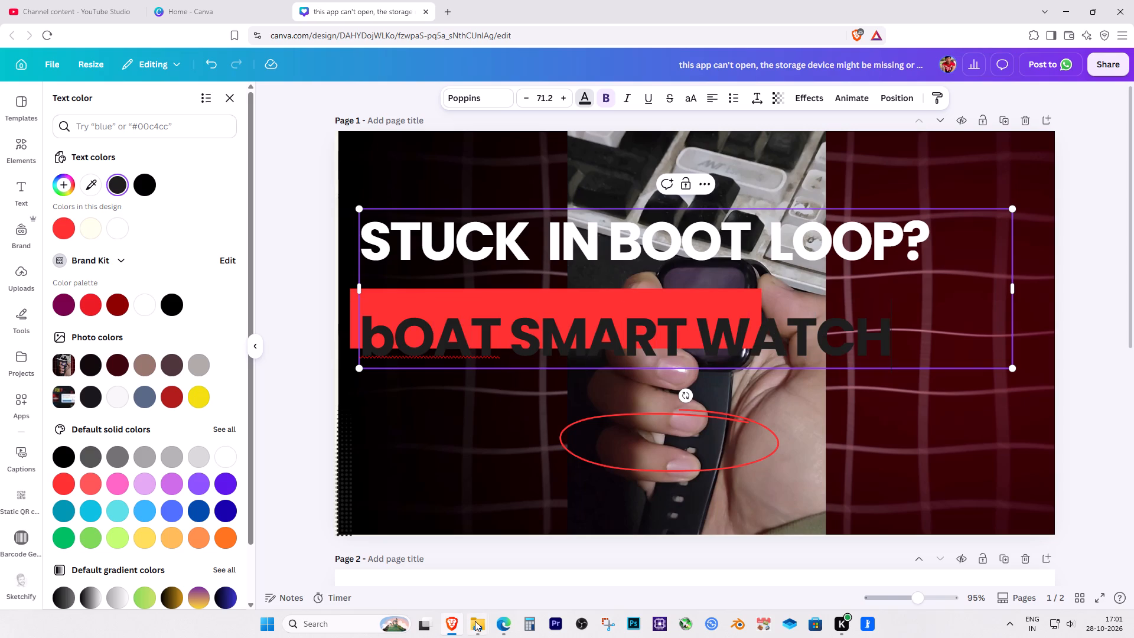
# Compare the brand name's capitalization with the Gemini thumbnail in Edge, and correct "bOAT" to "boAt" in Canva's heading.
pyautogui.click(504, 632)
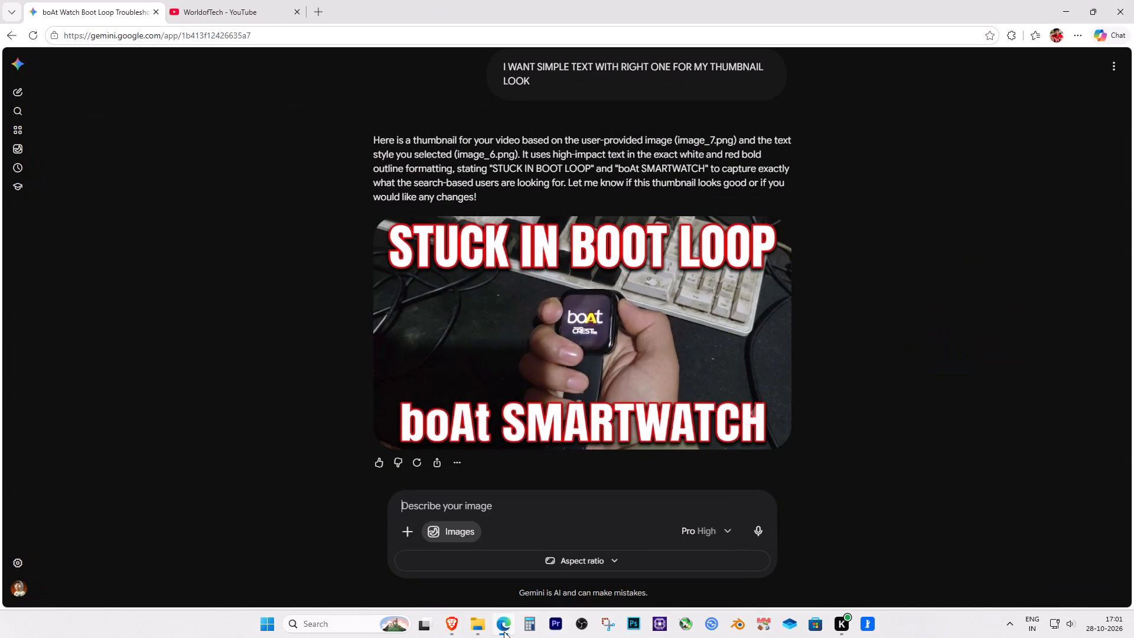
pyautogui.click(504, 632)
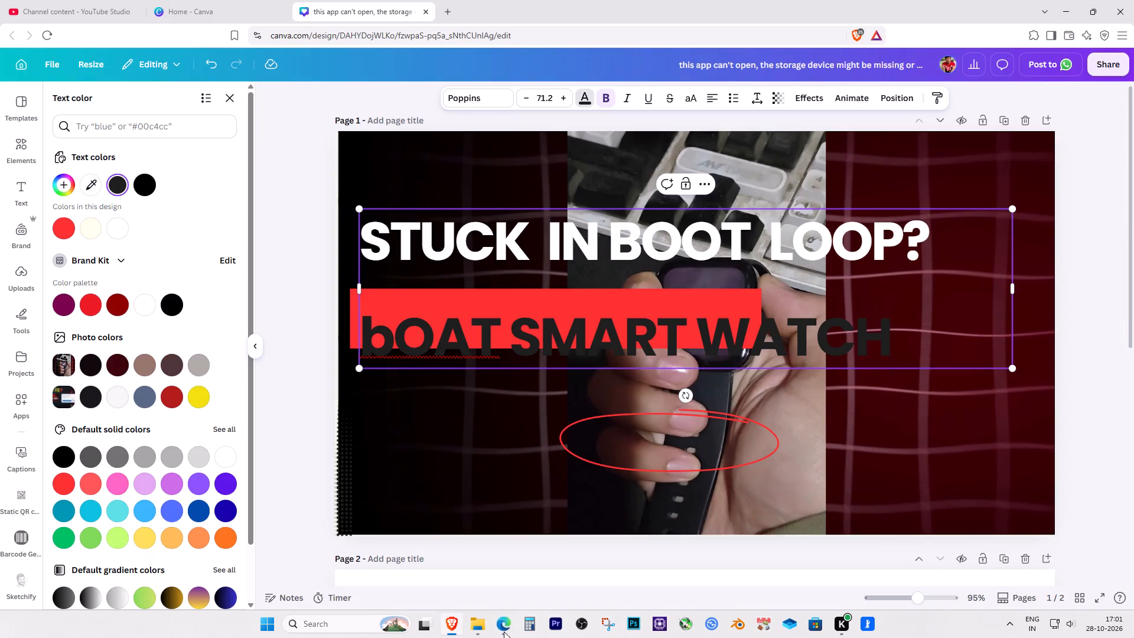
pyautogui.click(504, 632)
pyautogui.click(504, 632)
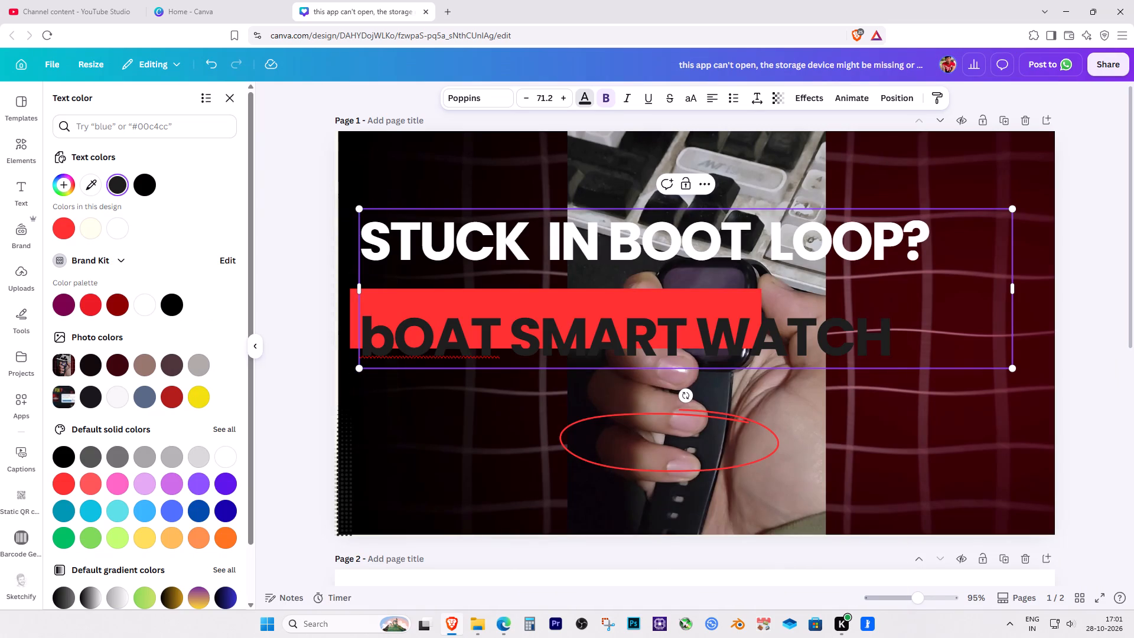
pyautogui.click(430, 332)
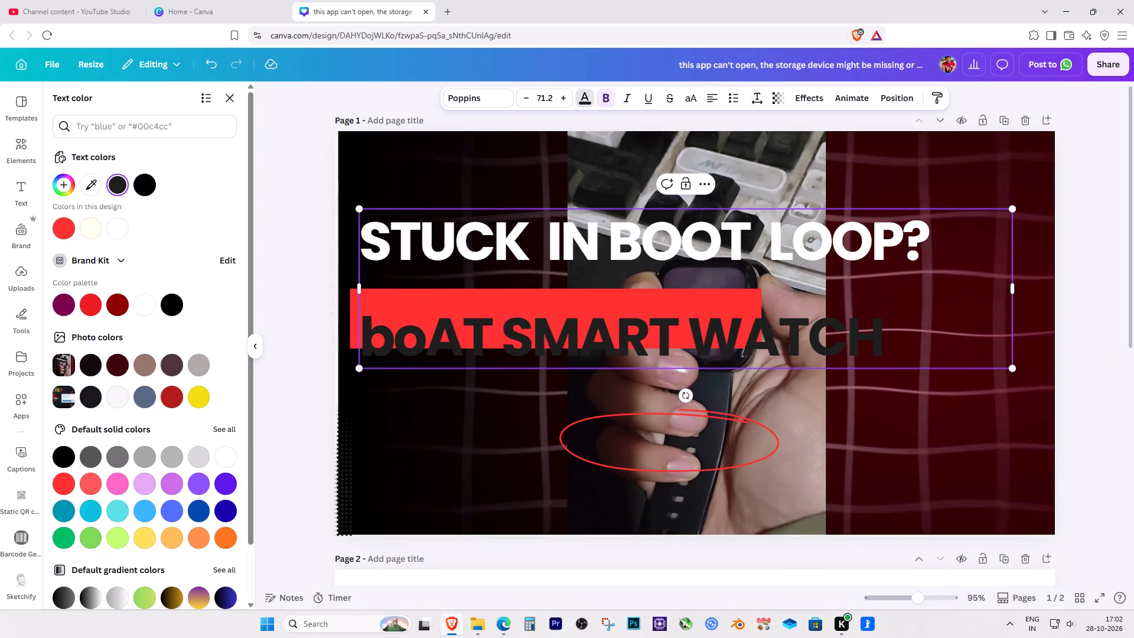
pyautogui.press('Right')
pyautogui.press('Right')
pyautogui.click(508, 637)
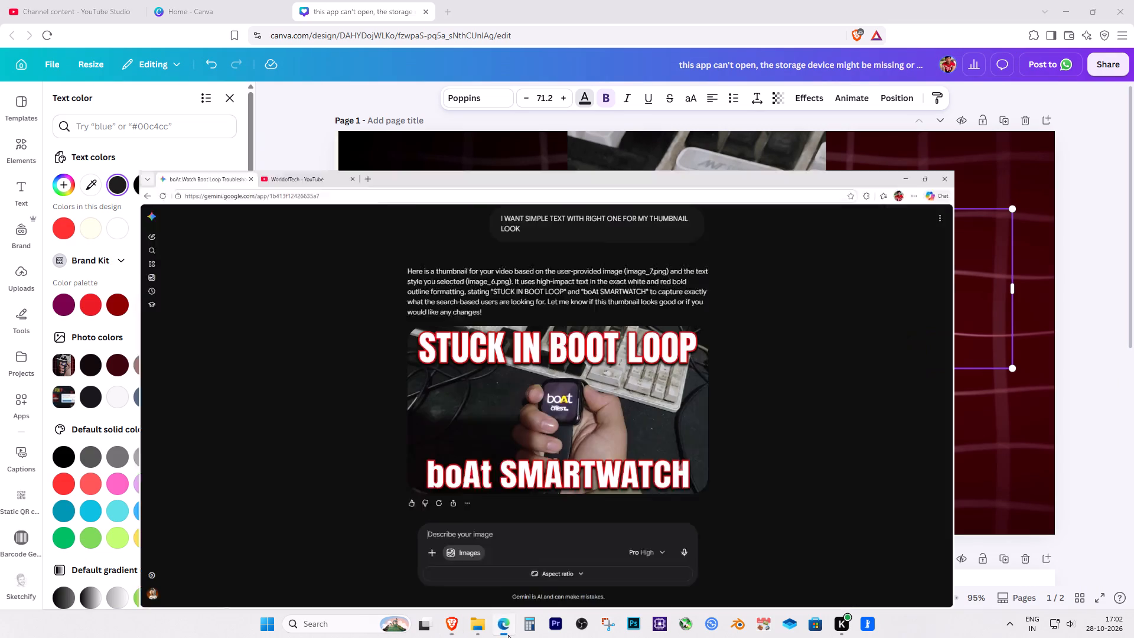
pyautogui.click(508, 634)
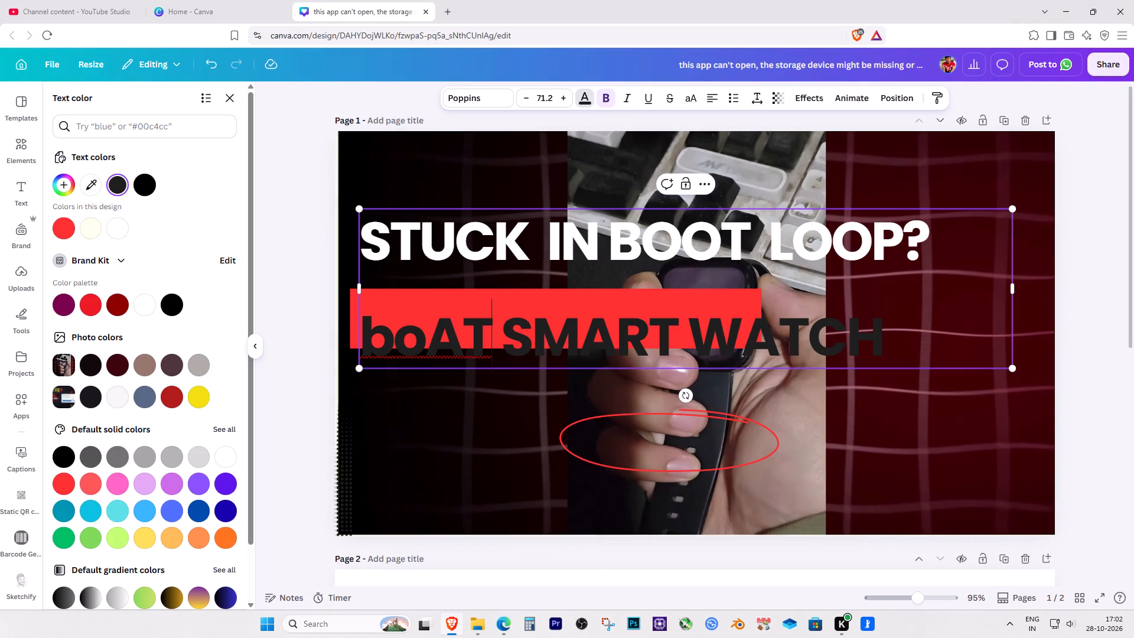
pyautogui.click(484, 331)
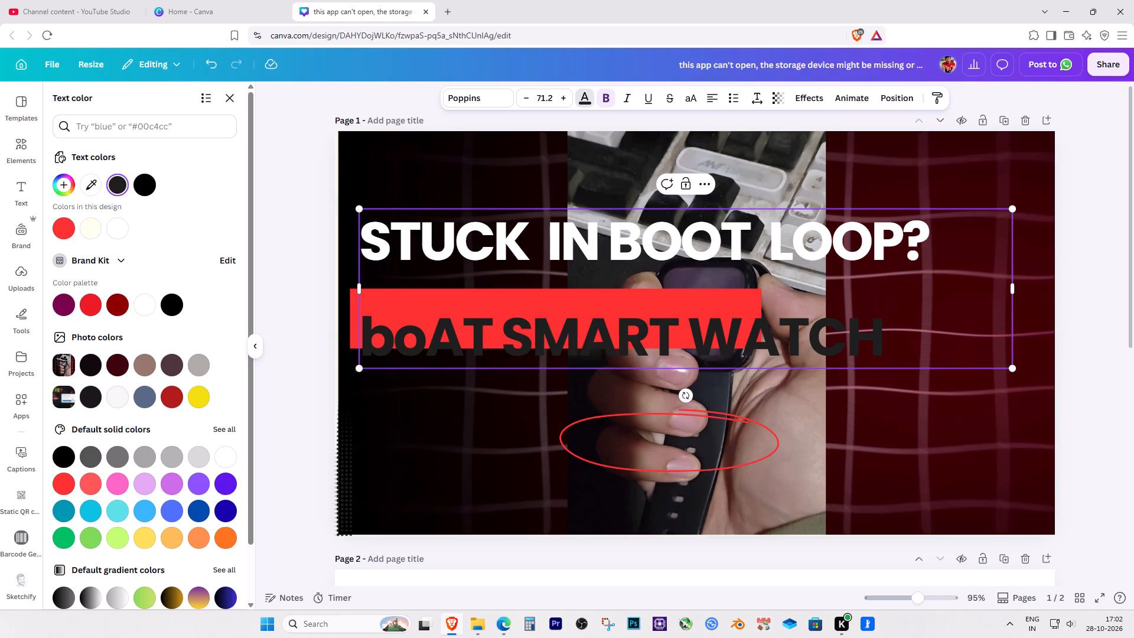
pyautogui.press('t')
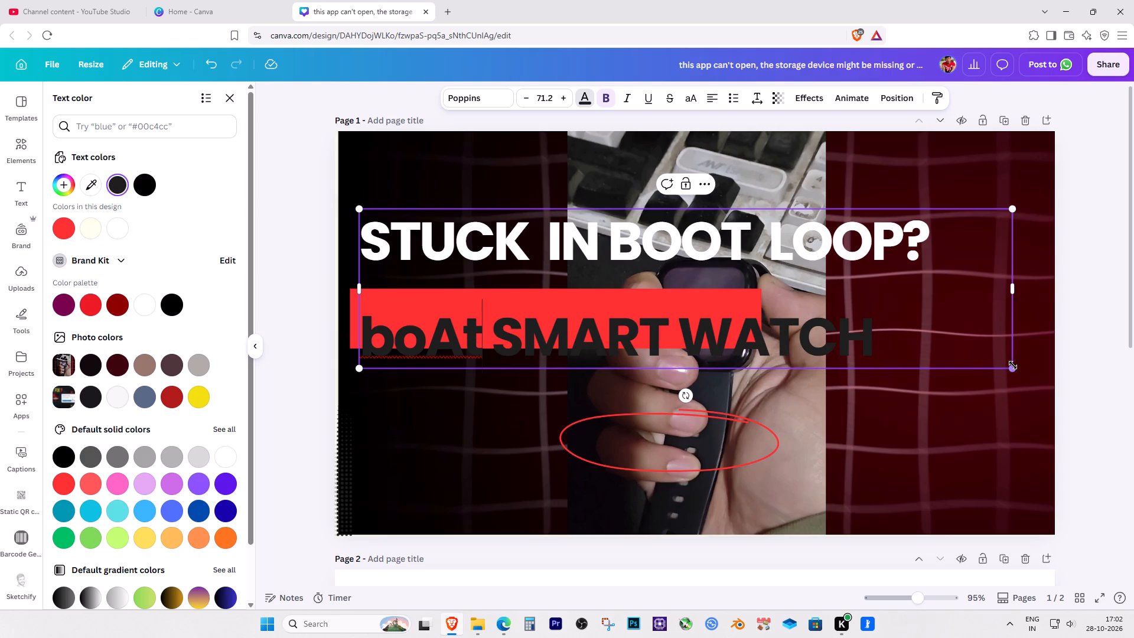
# Enlarge the heading text box to font size 73 and move it up near page 1's top edge.
pyautogui.moveTo(1013, 366); pyautogui.dragTo(1029, 373)
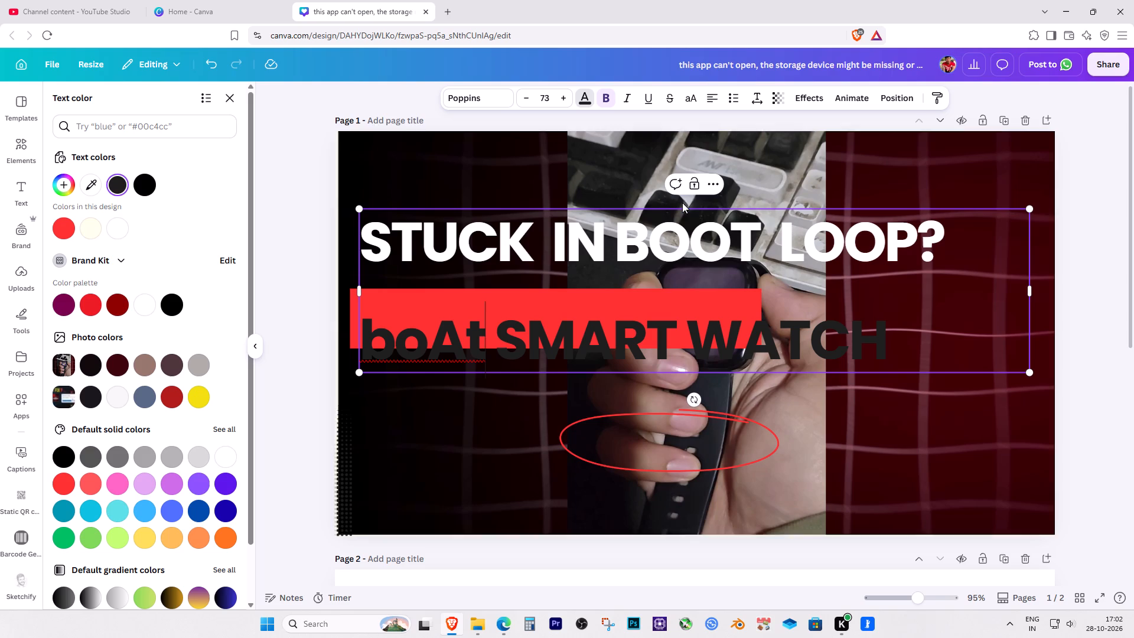
pyautogui.moveTo(692, 208); pyautogui.dragTo(694, 163)
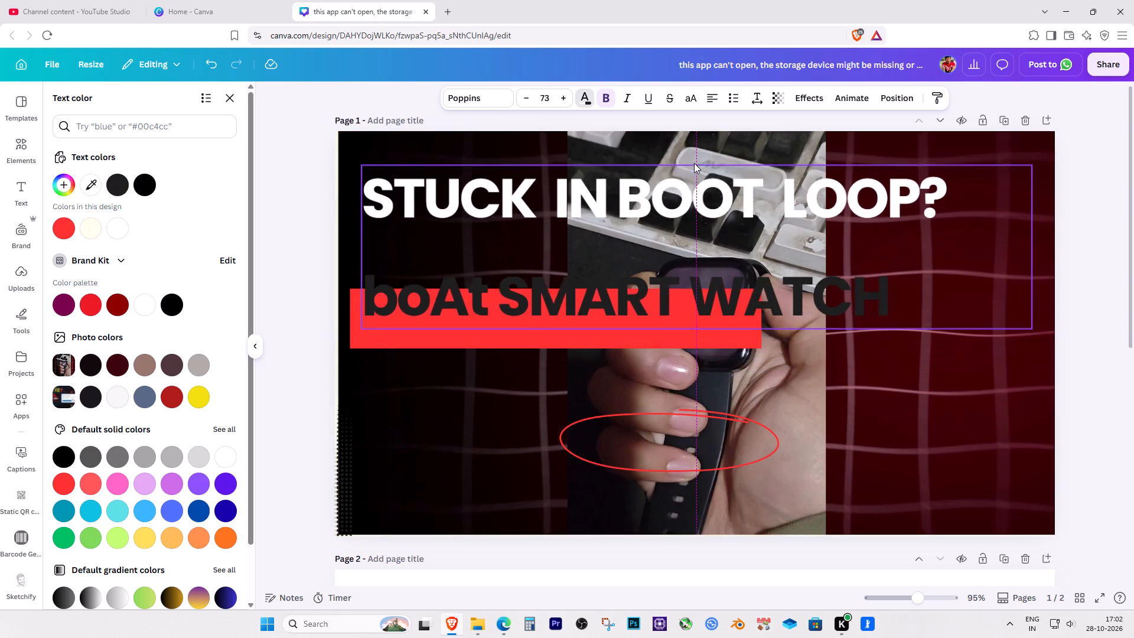
pyautogui.moveTo(694, 163); pyautogui.dragTo(697, 156)
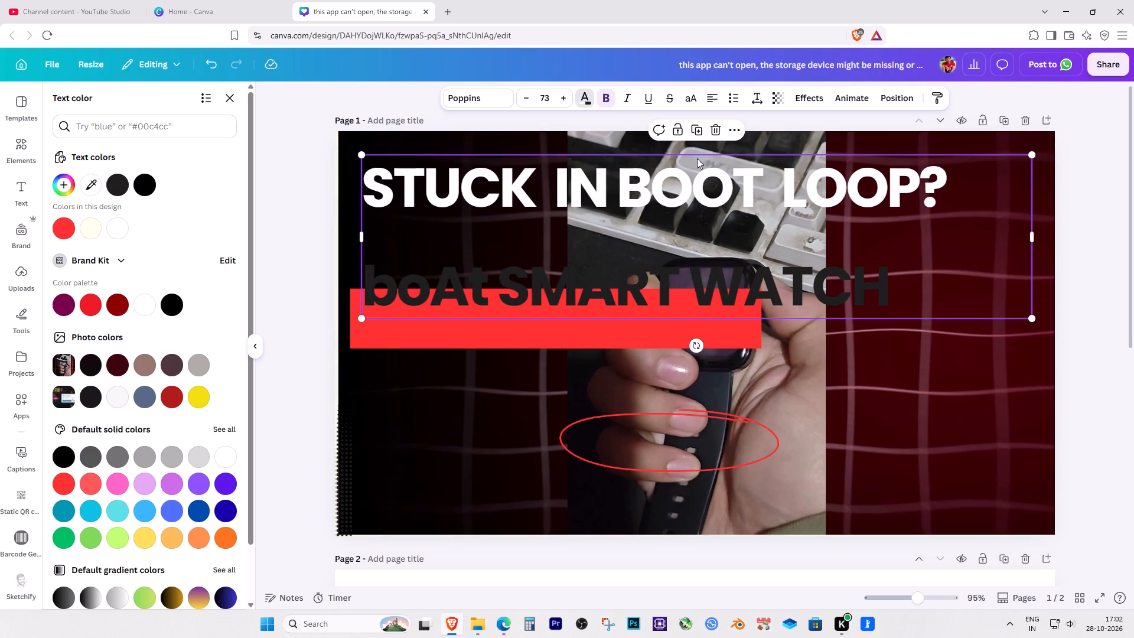
# Move the red rectangle up behind "boAt SMART WATCH", aligning its left edge with the heading text box.
pyautogui.click(587, 343)
pyautogui.moveTo(594, 334); pyautogui.dragTo(588, 298)
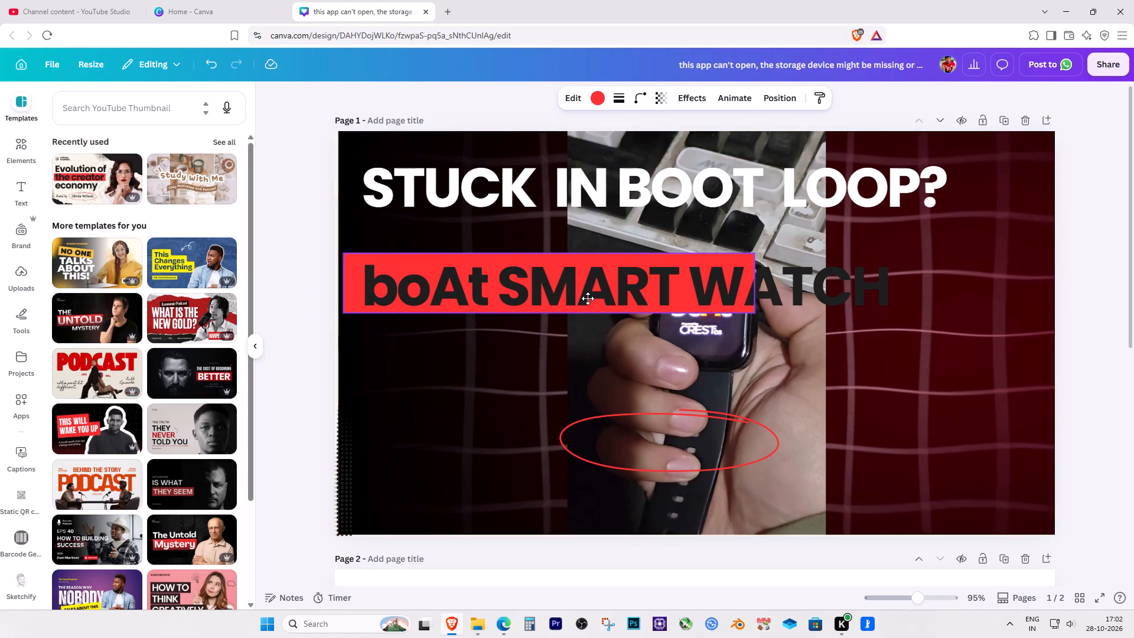
pyautogui.moveTo(588, 298); pyautogui.dragTo(608, 300)
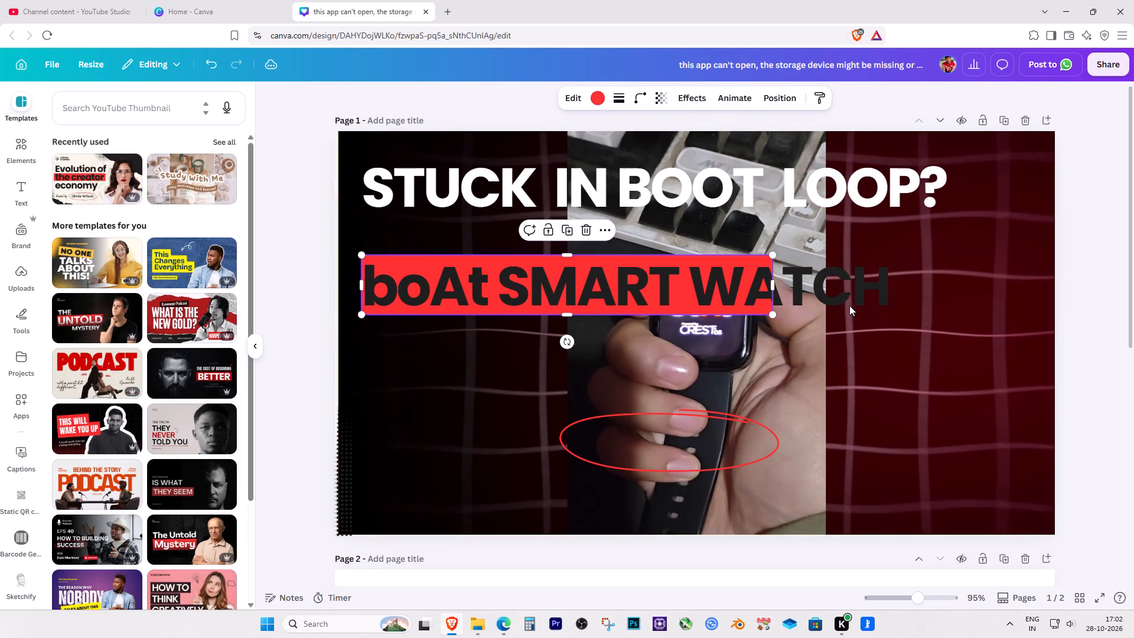
# Reduce the font size of "boAt SMART WATCH" to 53 so the line fits within the red rectangle.
pyautogui.click(870, 289)
pyautogui.click(894, 288)
pyautogui.click(888, 285)
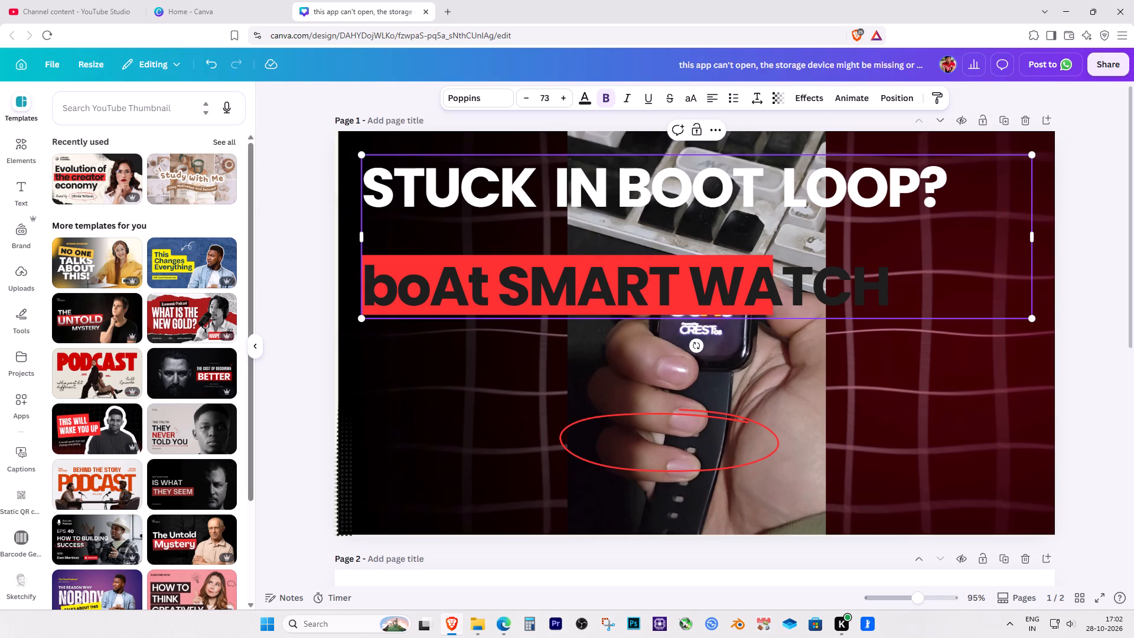
pyautogui.moveTo(888, 285); pyautogui.dragTo(879, 285)
pyautogui.click(900, 285)
pyautogui.moveTo(897, 285); pyautogui.dragTo(474, 270)
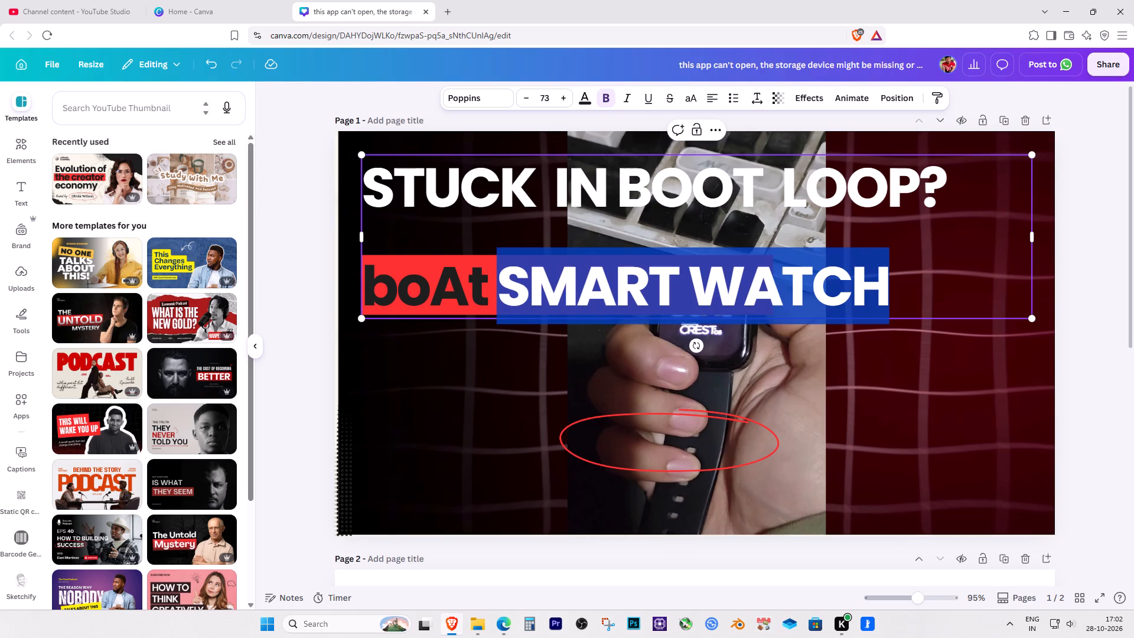
pyautogui.moveTo(474, 270); pyautogui.dragTo(370, 279)
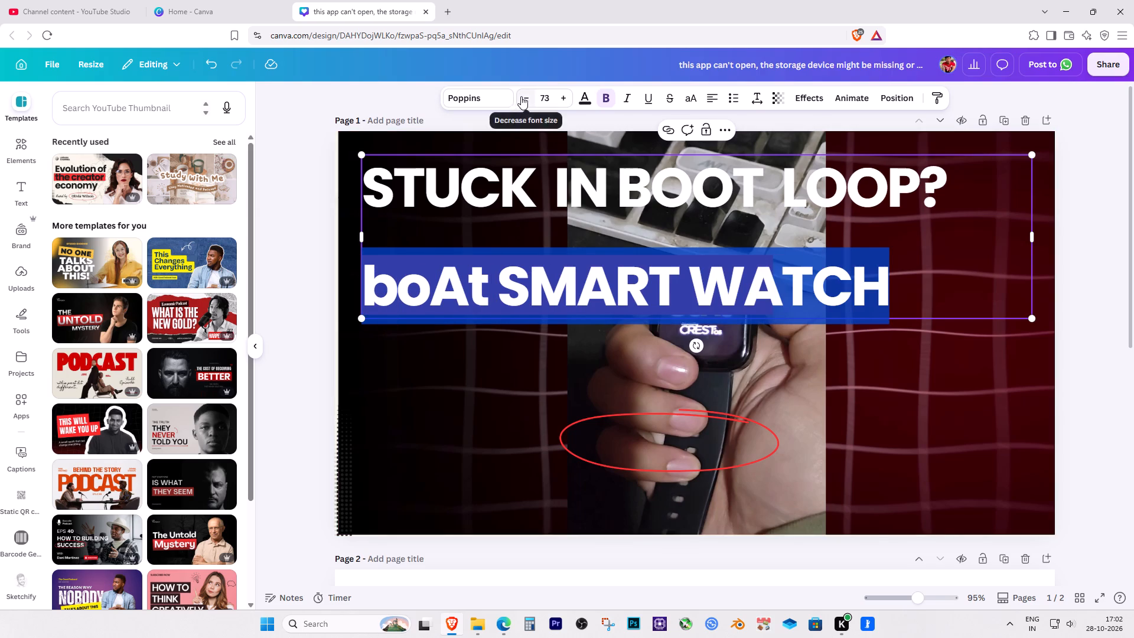
pyautogui.doubleClick(521, 96)
pyautogui.tripleClick(524, 97)
pyautogui.tripleClick(524, 97)
pyautogui.tripleClick(524, 97)
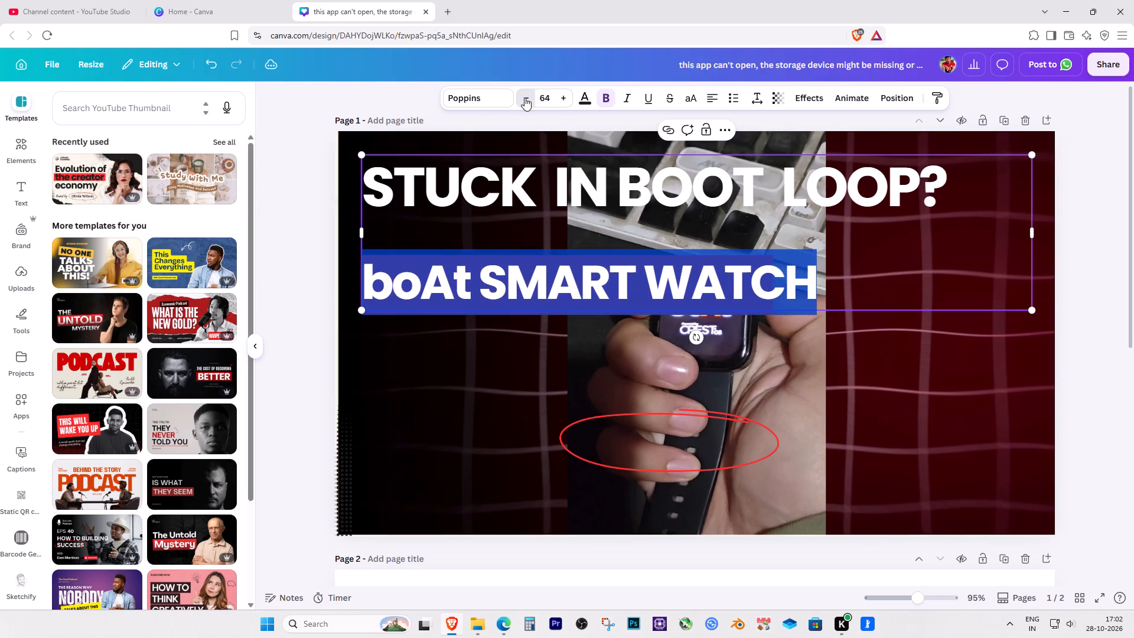
pyautogui.tripleClick(524, 97)
pyautogui.doubleClick(524, 97)
pyautogui.click(524, 97)
pyautogui.click(524, 97)
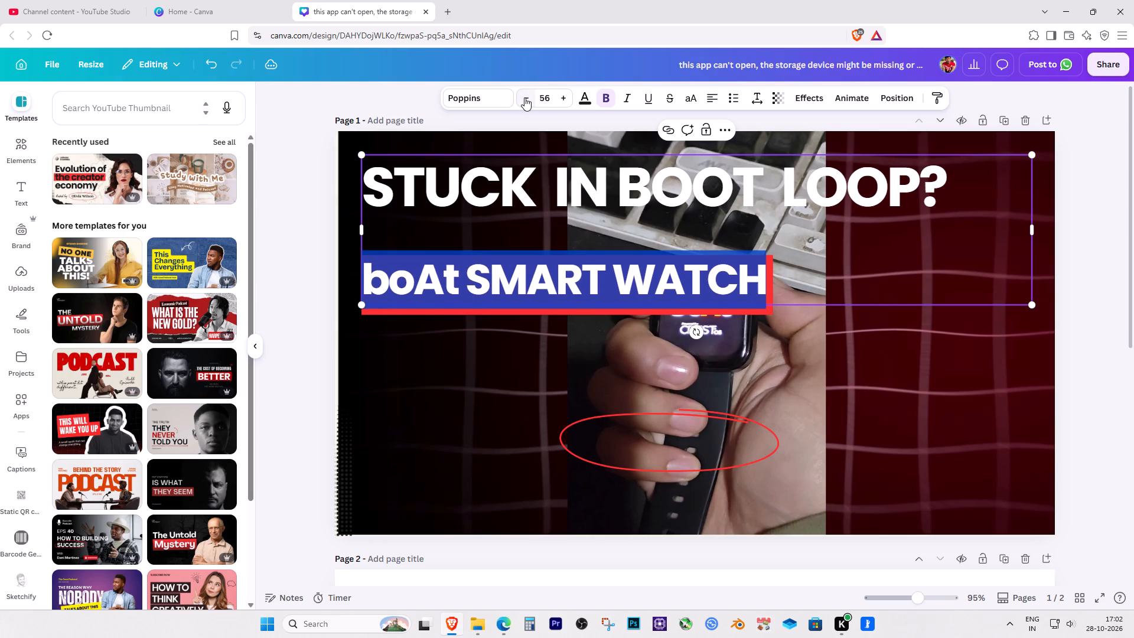
pyautogui.click(526, 101)
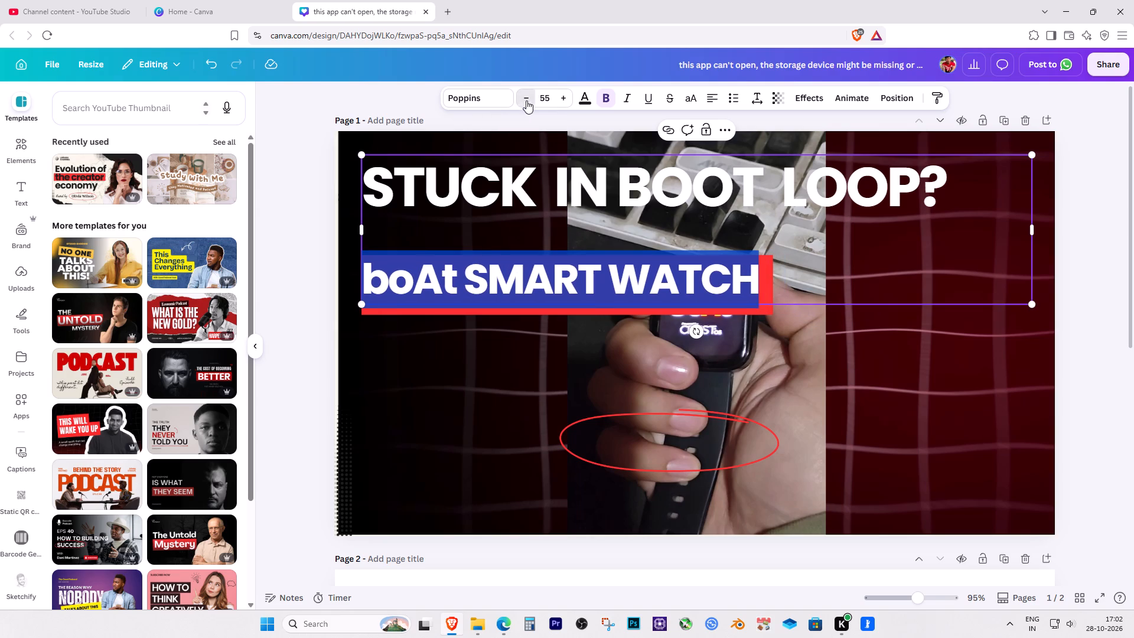
pyautogui.click(526, 100)
pyautogui.click(752, 293)
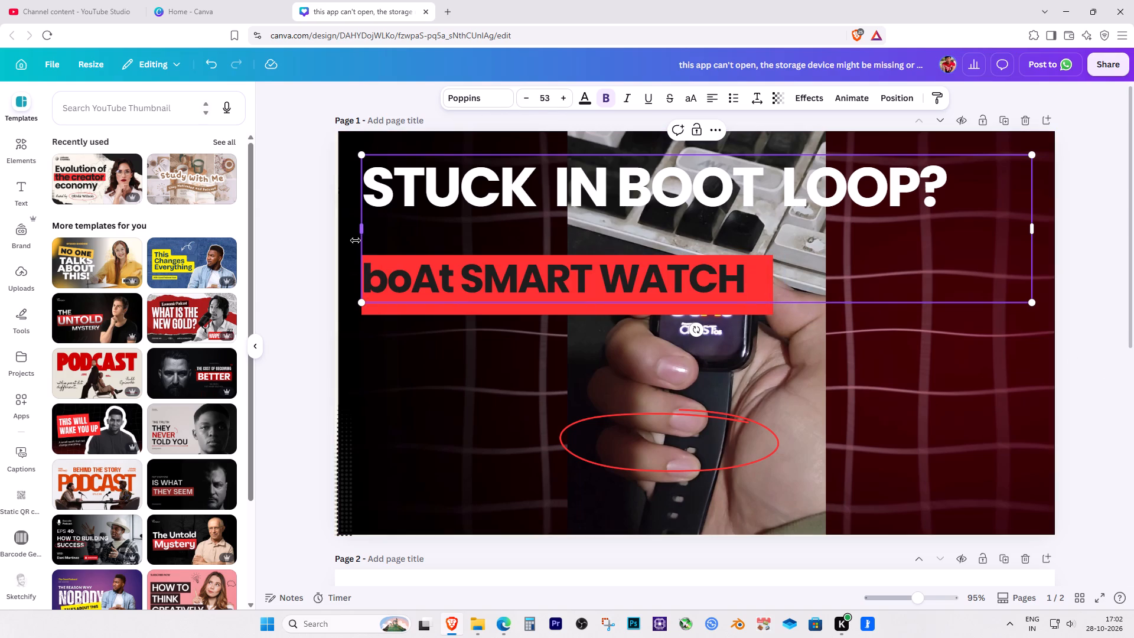
# Remove the empty line between "STUCK IN BOOT LOOP?" and "boAt SMART WATCH".
pyautogui.click(370, 244)
pyautogui.click(368, 274)
pyautogui.press('BackSpace')
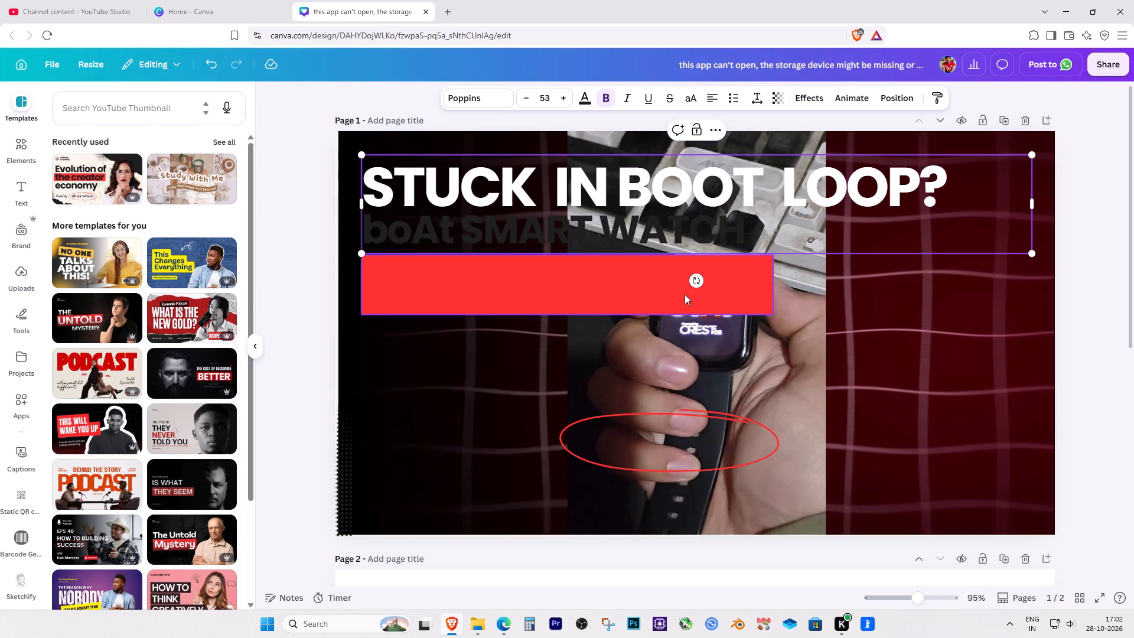
# Move the red rectangle up behind "boAt SMART WATCH" and shrink it to about 711 wide by 73 high.
pyautogui.moveTo(735, 291); pyautogui.dragTo(733, 243)
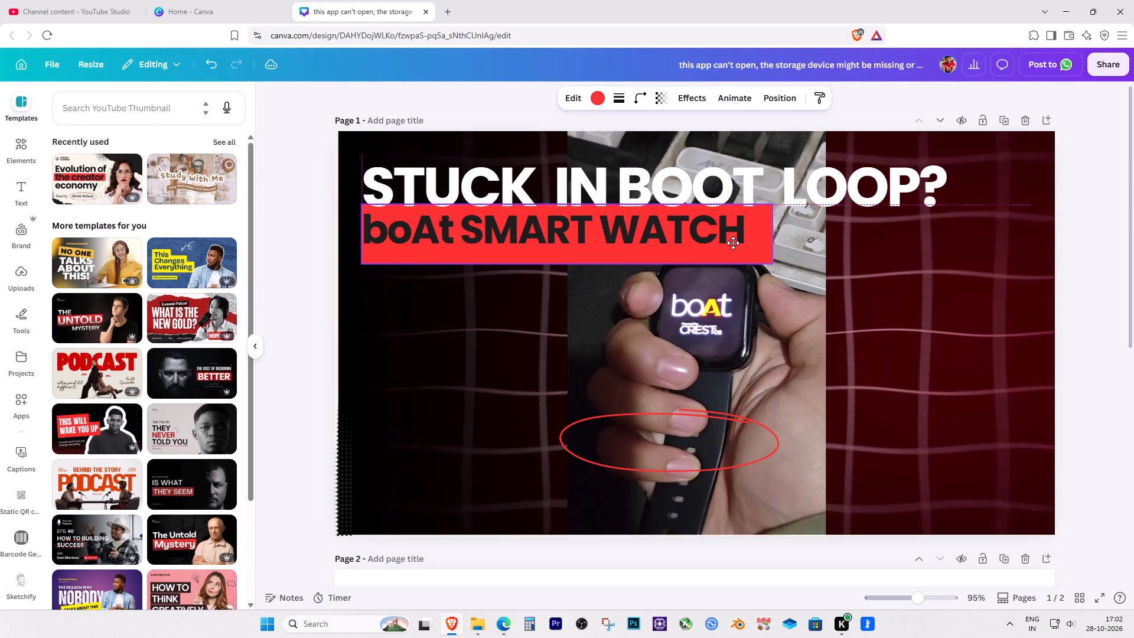
pyautogui.moveTo(733, 243); pyautogui.dragTo(736, 245)
pyautogui.moveTo(771, 266); pyautogui.dragTo(766, 256)
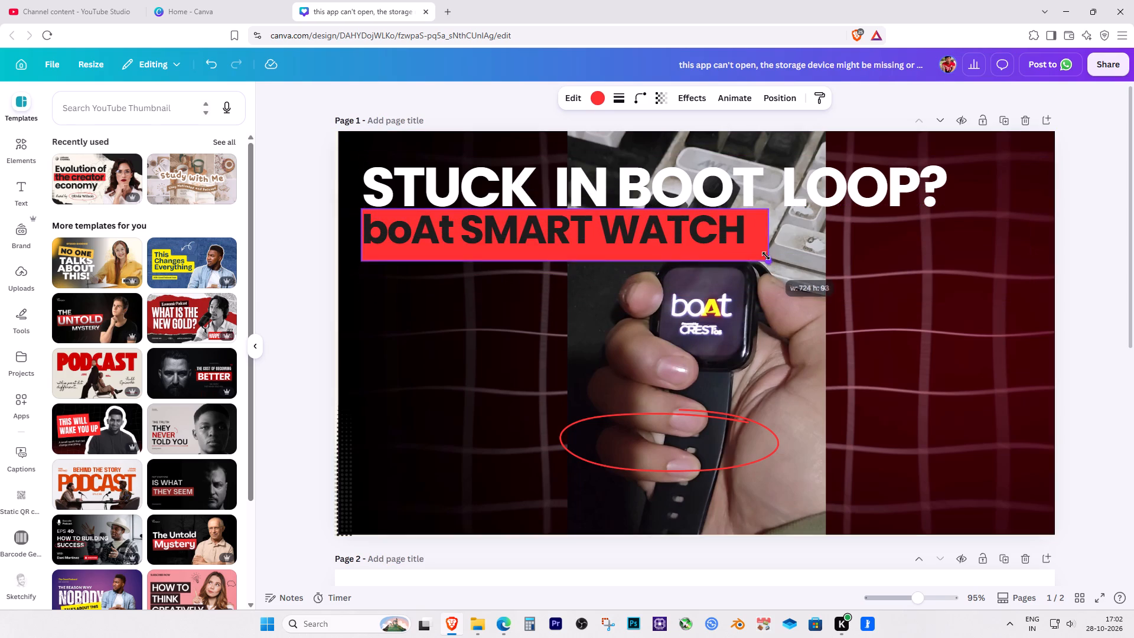
pyautogui.moveTo(766, 256); pyautogui.dragTo(760, 248)
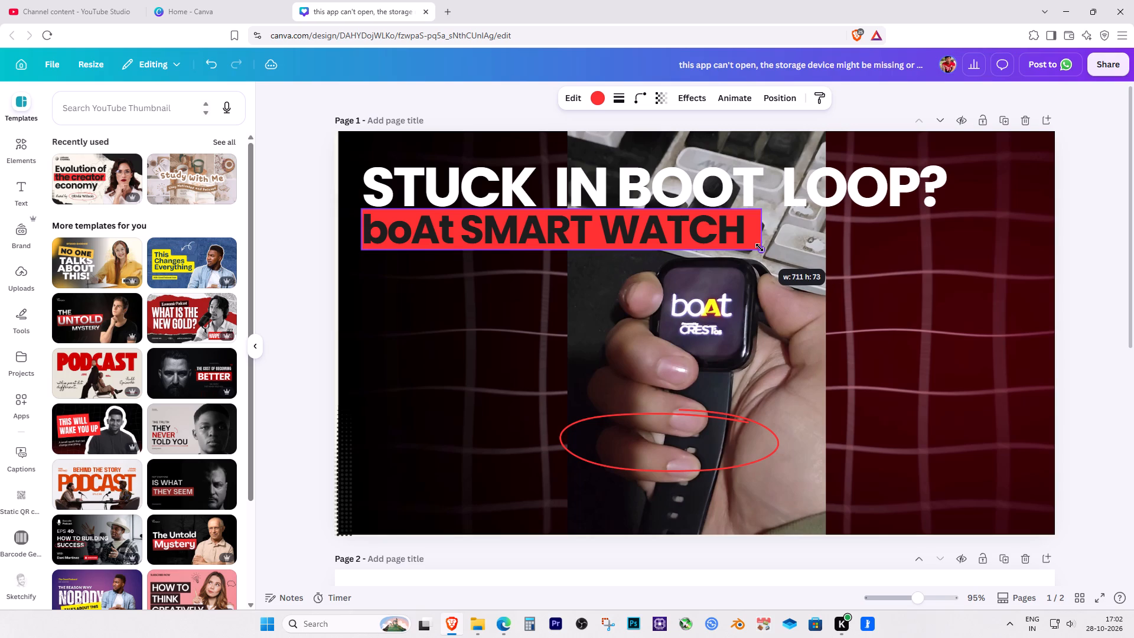
# Finish narrowing the red rectangle so it ends just past "boAt SMART WATCH".
pyautogui.moveTo(760, 248); pyautogui.dragTo(758, 248)
pyautogui.click(1076, 340)
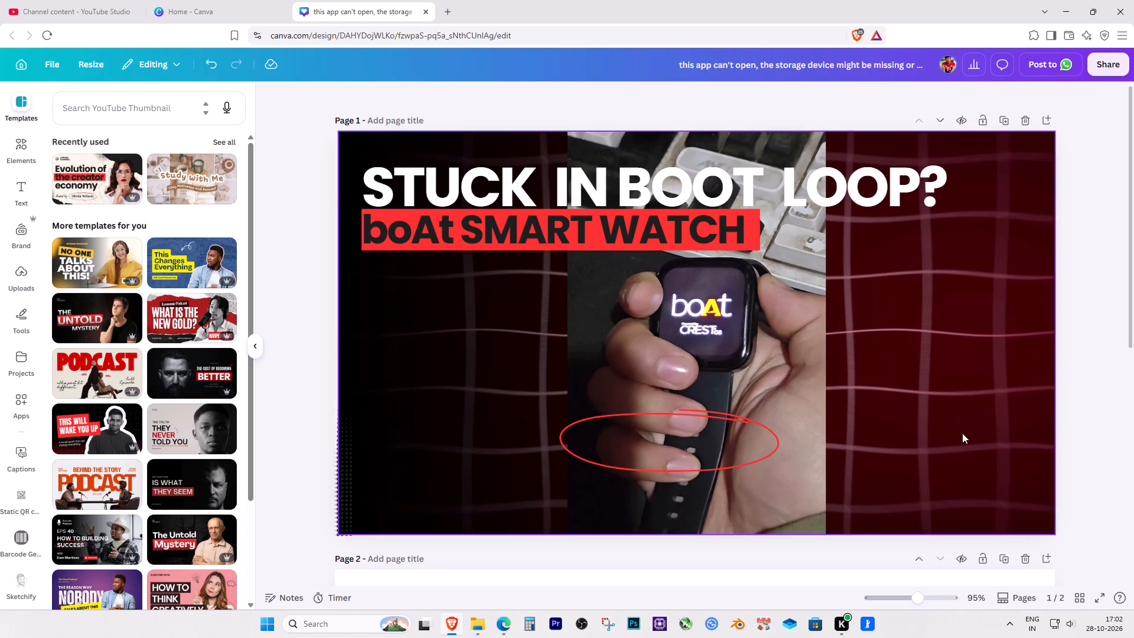
# Move the two-line heading up near the thumbnail's top edge and scale it down slightly.
pyautogui.click(719, 204)
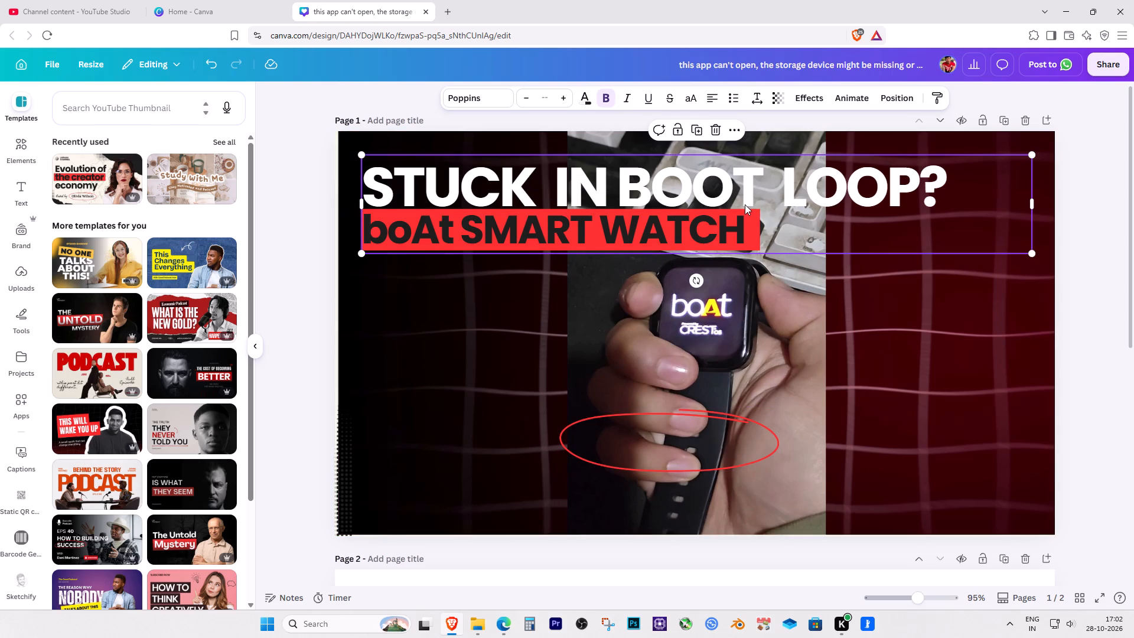
pyautogui.moveTo(722, 223); pyautogui.dragTo(722, 205)
pyautogui.moveTo(1031, 236); pyautogui.dragTo(967, 235)
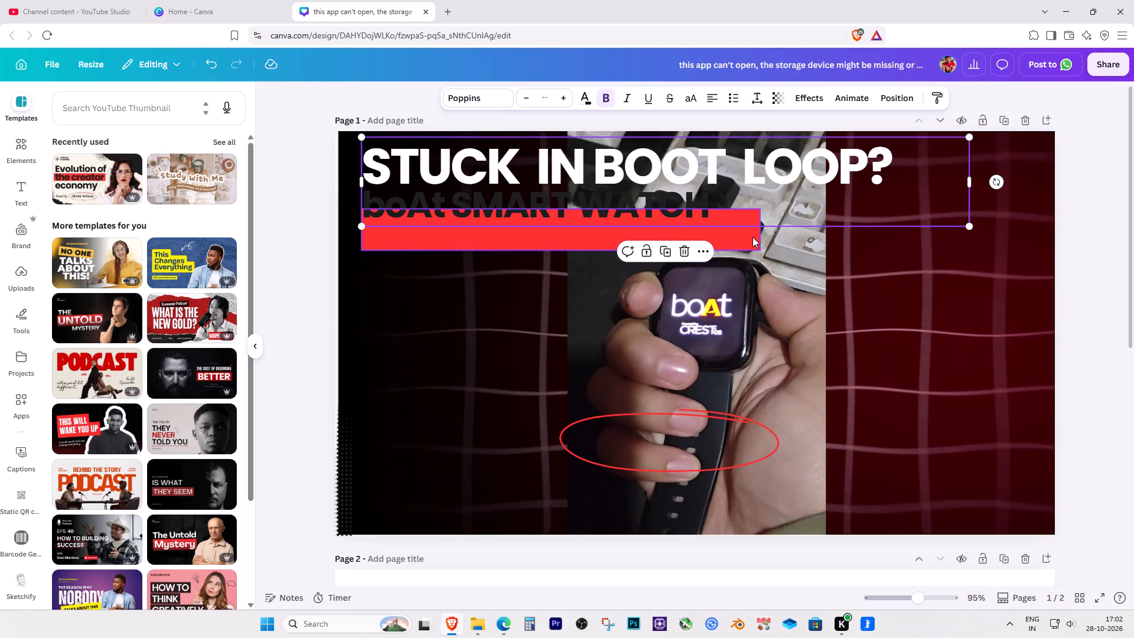
# Move the red rectangle up behind "boAt SMART WATCH" and trim its width and height to fit the line.
pyautogui.moveTo(735, 237); pyautogui.dragTo(735, 214)
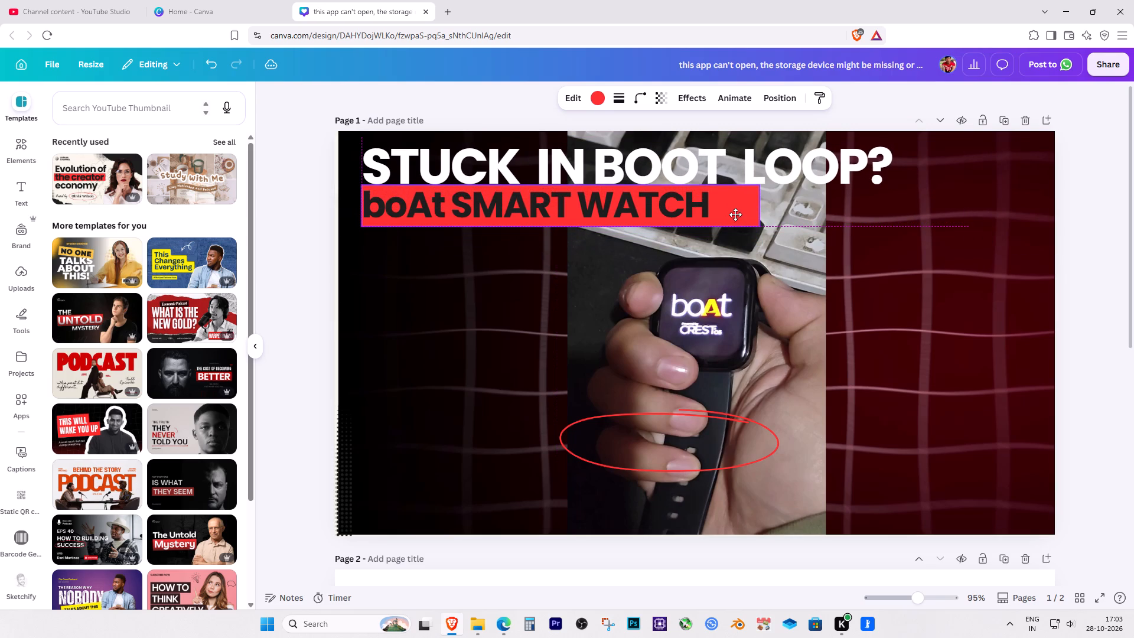
pyautogui.moveTo(735, 214); pyautogui.dragTo(734, 214)
pyautogui.moveTo(758, 207); pyautogui.dragTo(718, 210)
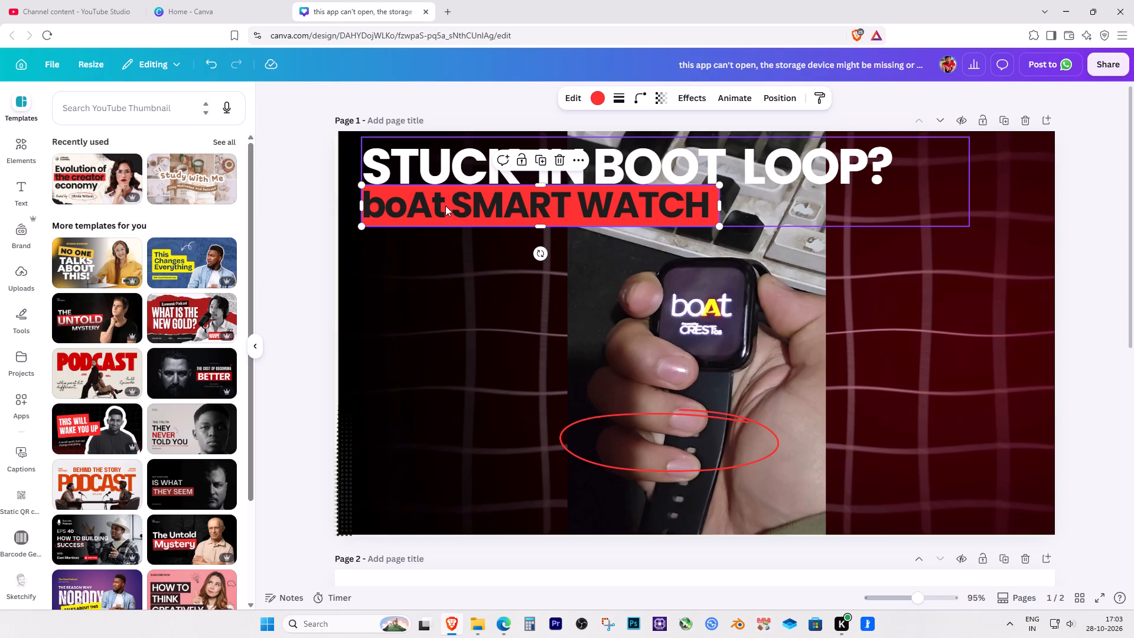
pyautogui.click(541, 185)
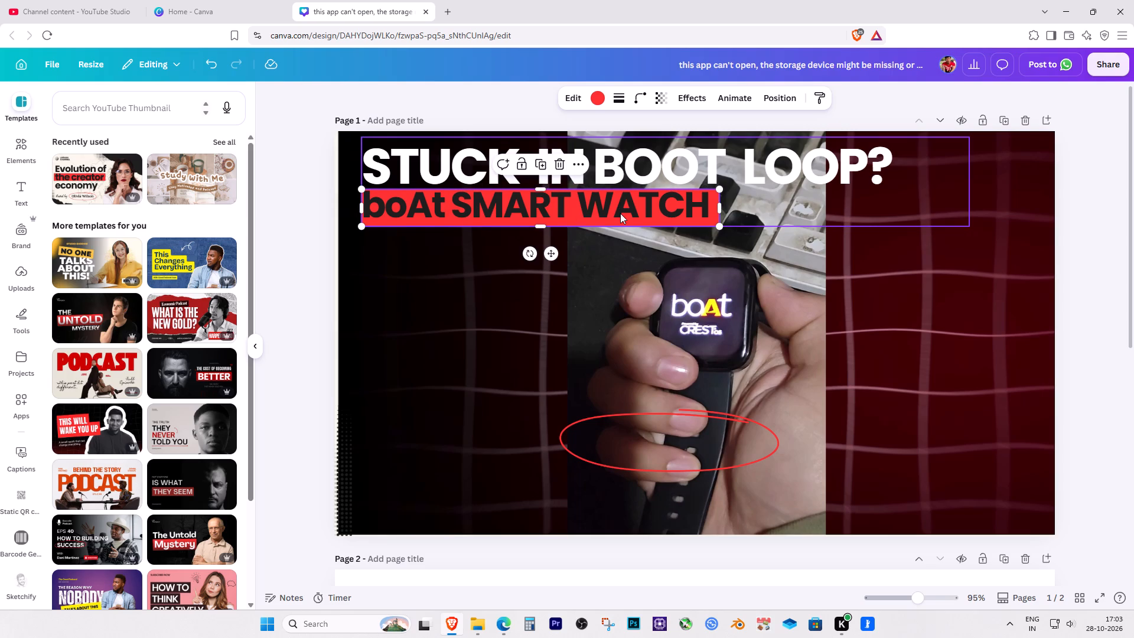
pyautogui.press('Up')
pyautogui.press('Up')
pyautogui.press('Up')
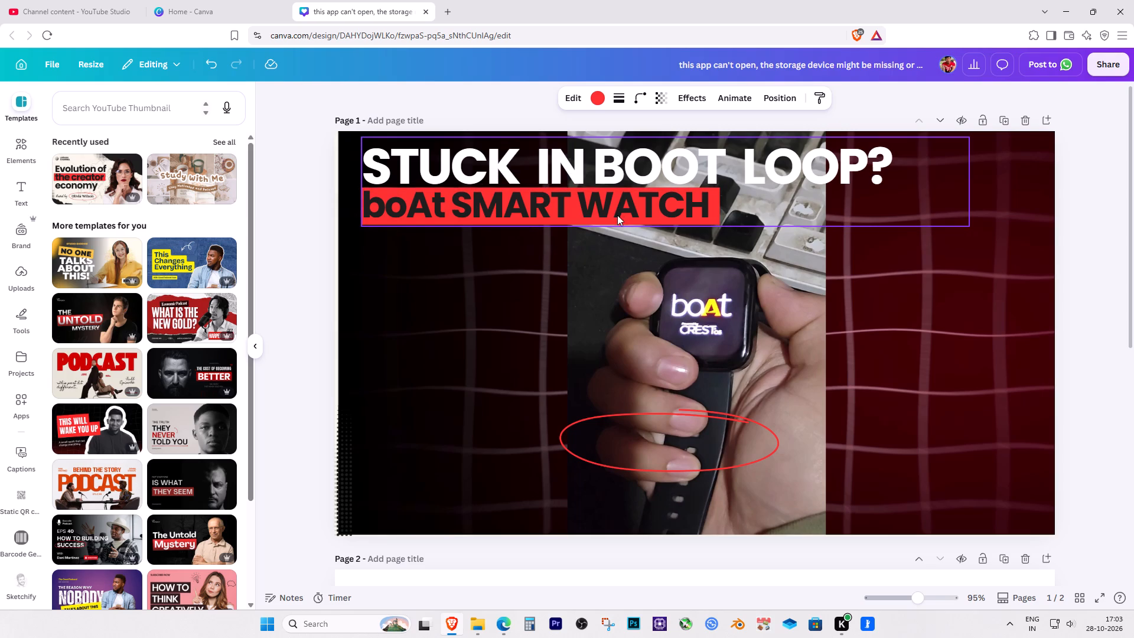
pyautogui.click(847, 172)
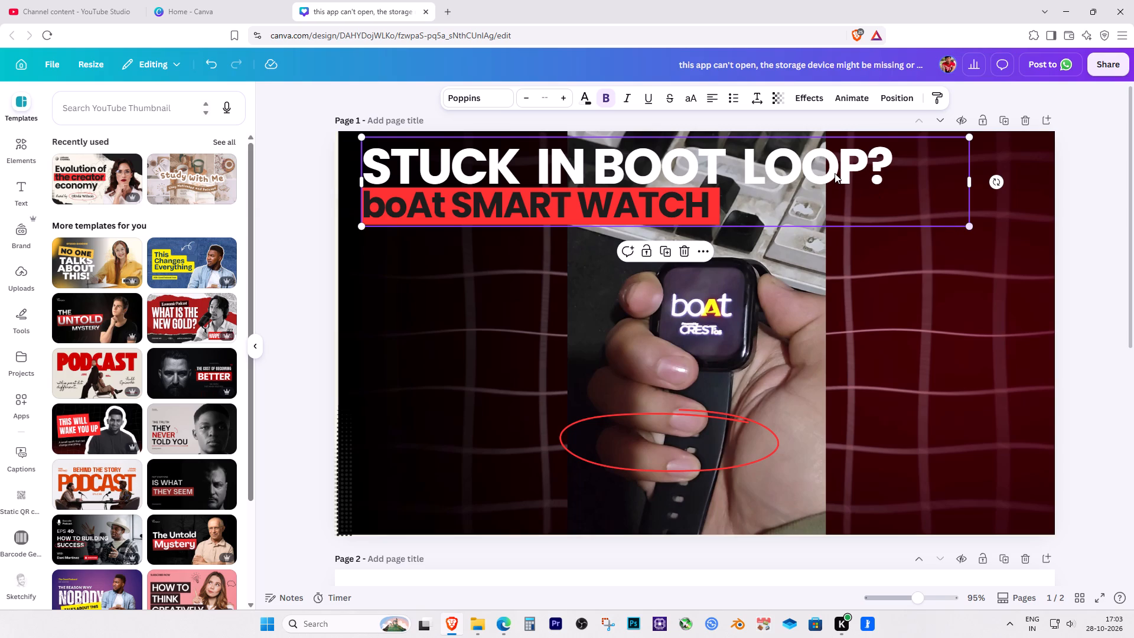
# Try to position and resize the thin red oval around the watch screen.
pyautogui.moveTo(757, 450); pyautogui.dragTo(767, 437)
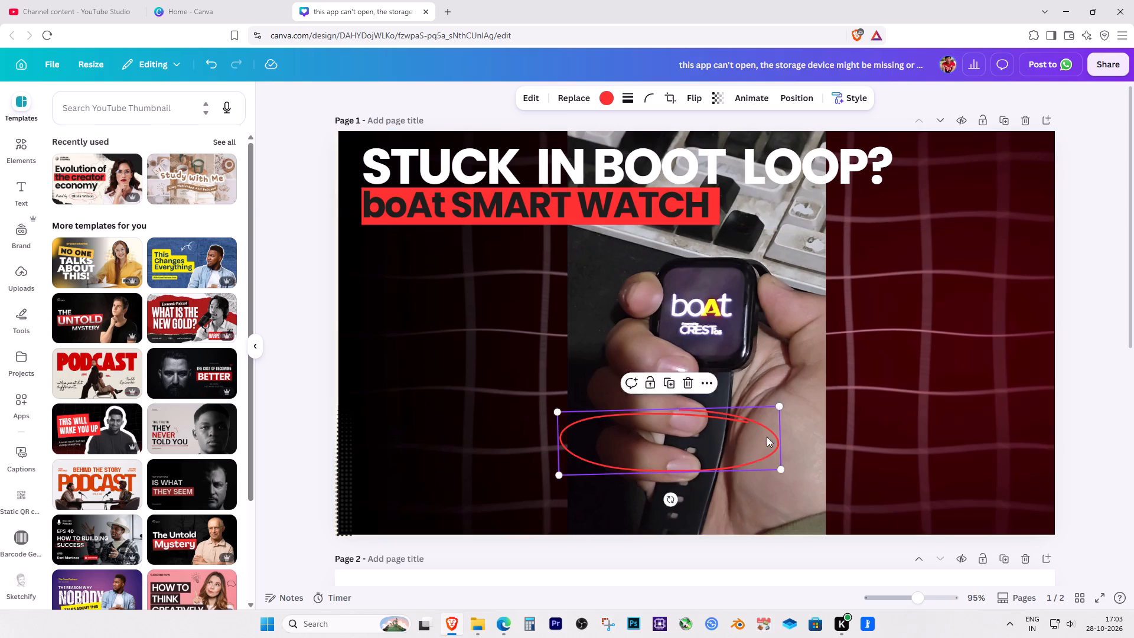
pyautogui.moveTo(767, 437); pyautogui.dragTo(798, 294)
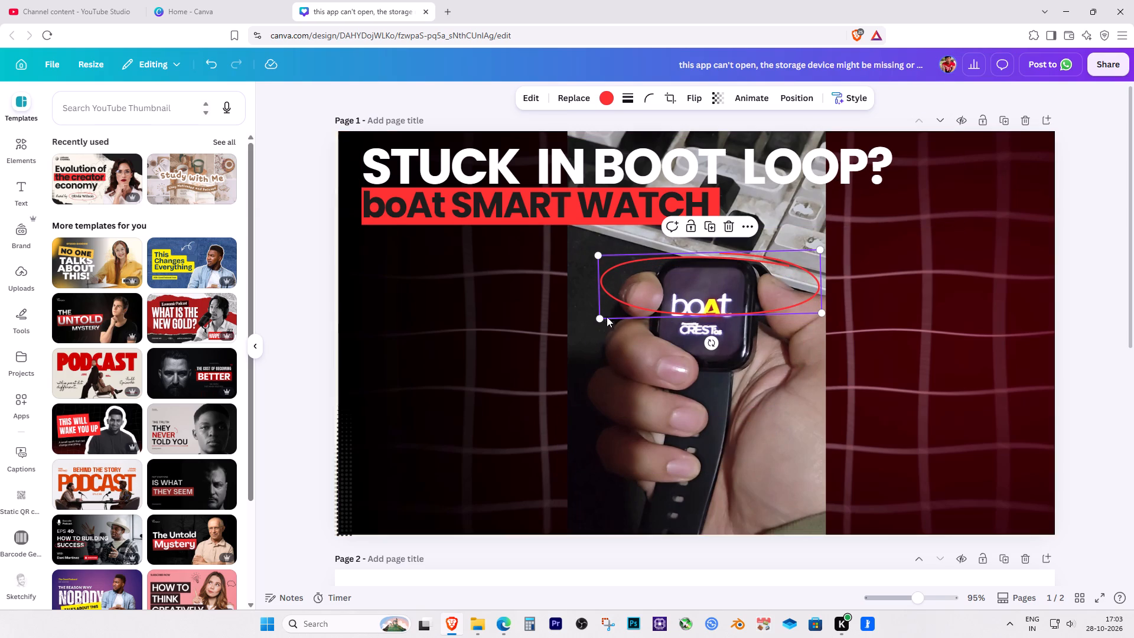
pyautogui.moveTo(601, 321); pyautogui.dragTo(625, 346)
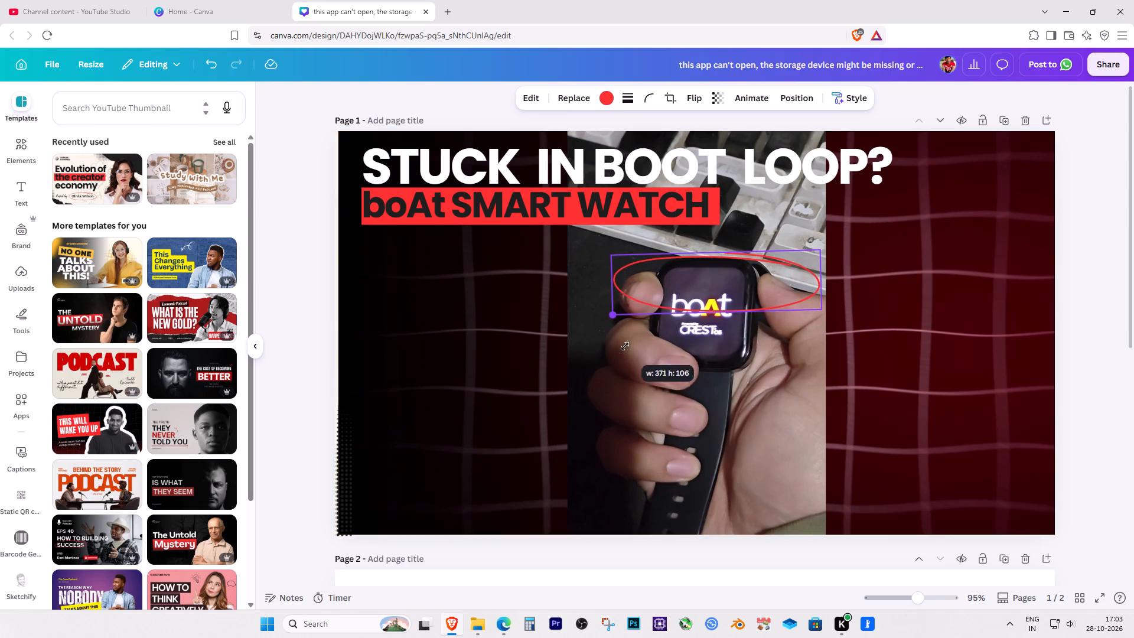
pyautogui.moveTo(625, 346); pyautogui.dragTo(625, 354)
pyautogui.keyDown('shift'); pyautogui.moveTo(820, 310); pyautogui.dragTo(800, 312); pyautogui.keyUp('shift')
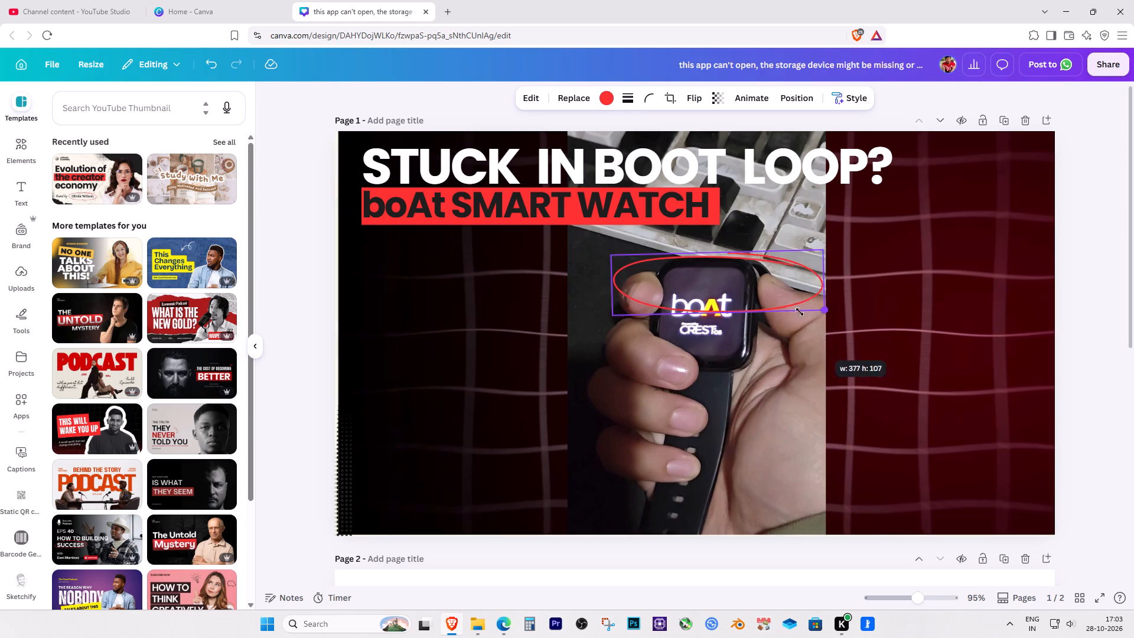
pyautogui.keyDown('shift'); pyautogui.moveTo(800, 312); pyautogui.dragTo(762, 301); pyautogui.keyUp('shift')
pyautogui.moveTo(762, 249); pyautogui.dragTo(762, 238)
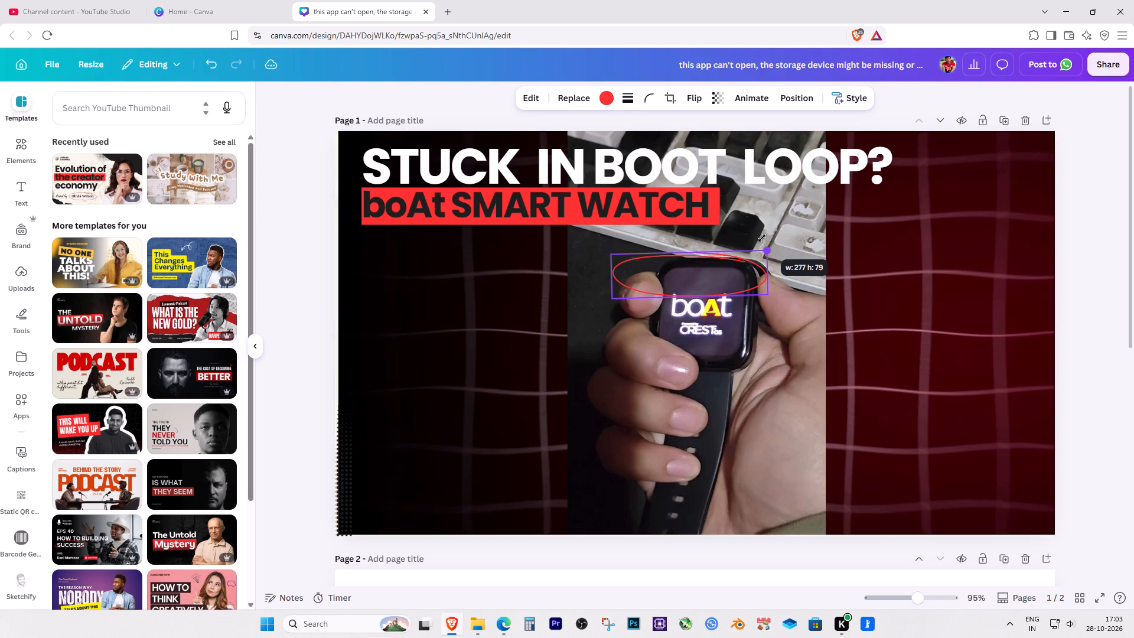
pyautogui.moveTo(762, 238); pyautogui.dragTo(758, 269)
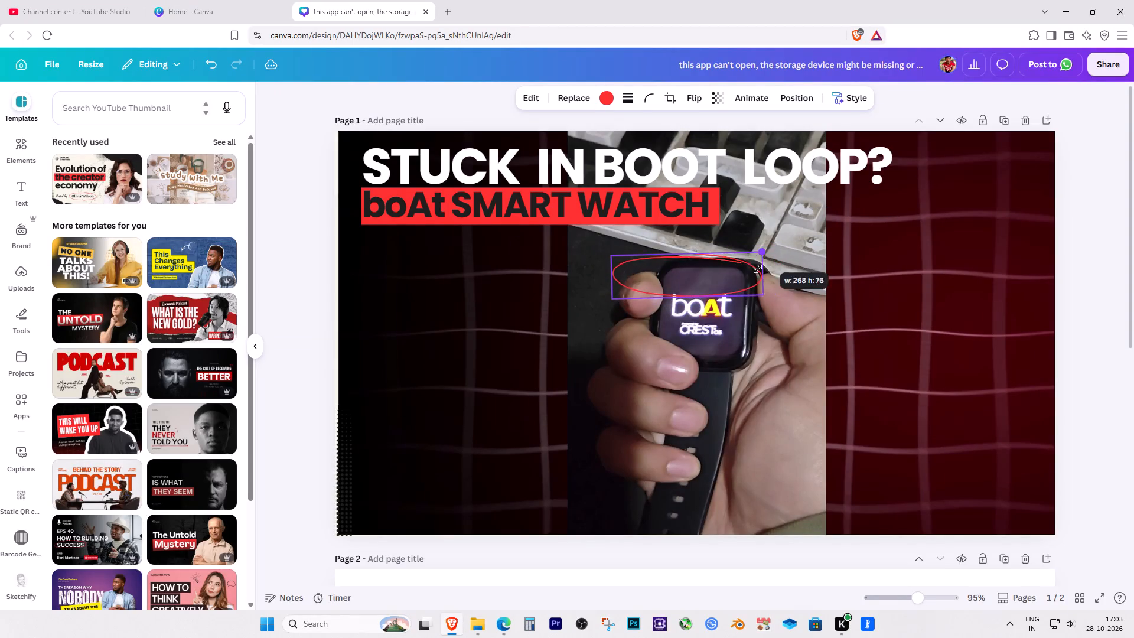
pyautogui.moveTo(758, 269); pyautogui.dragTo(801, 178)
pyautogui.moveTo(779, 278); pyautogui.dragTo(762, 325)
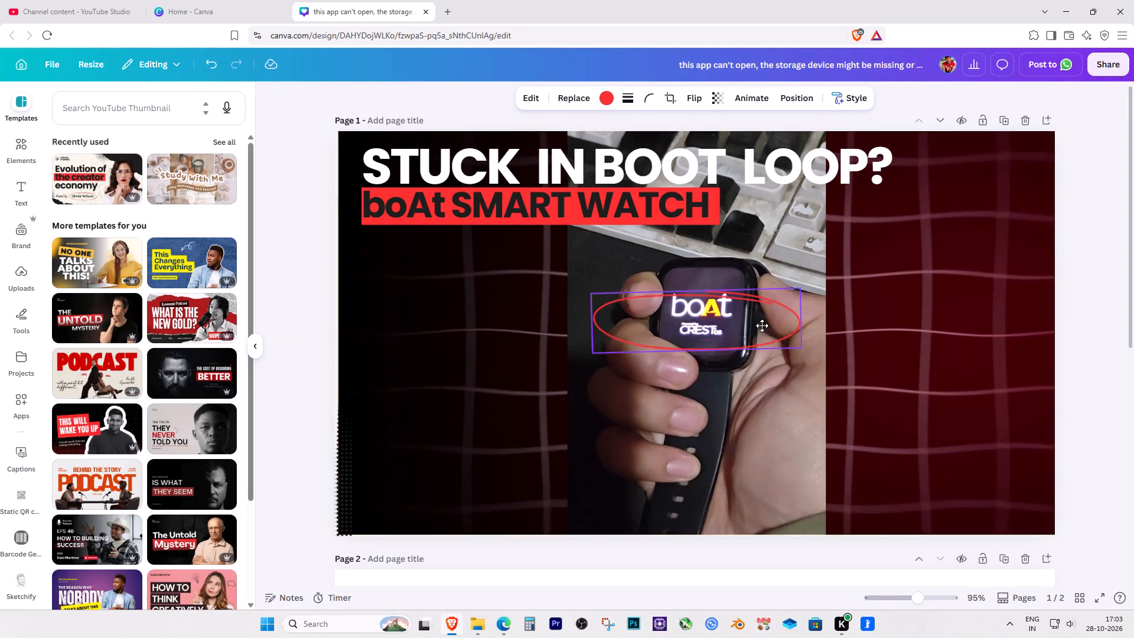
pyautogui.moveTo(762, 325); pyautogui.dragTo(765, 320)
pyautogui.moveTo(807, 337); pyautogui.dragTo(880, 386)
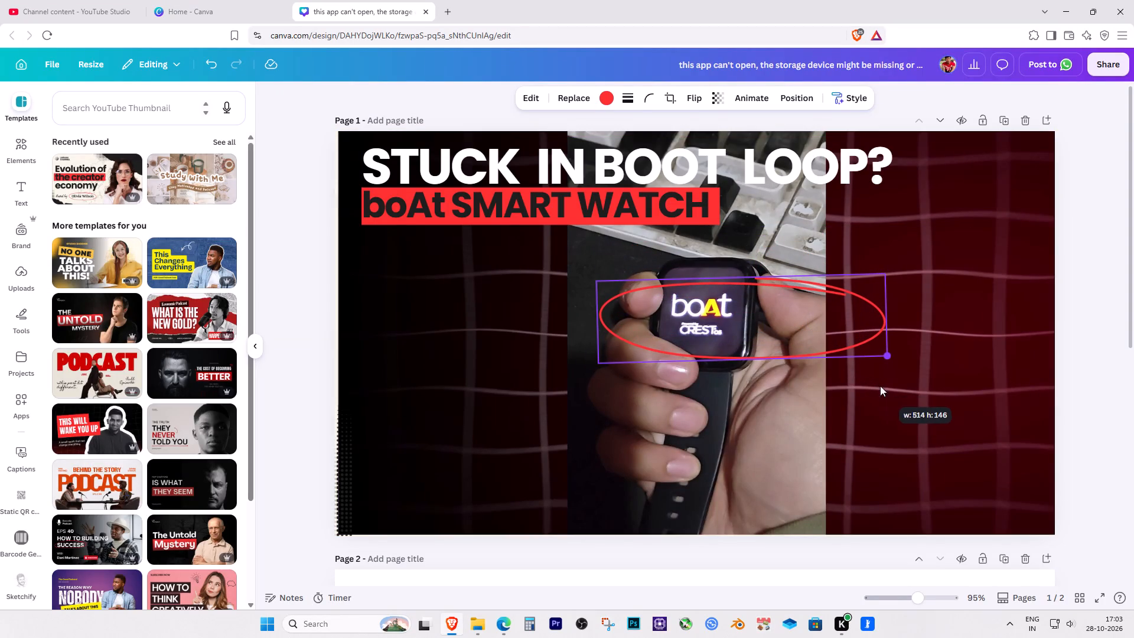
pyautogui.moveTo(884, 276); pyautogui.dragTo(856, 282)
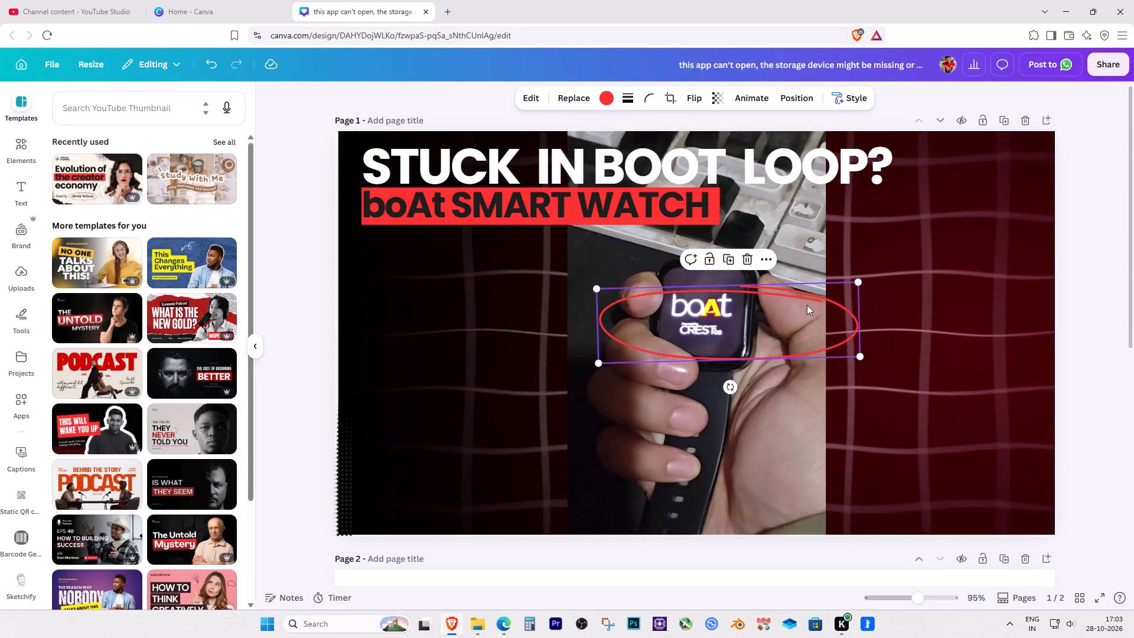
# Delete the thin red oval from the thumbnail.
pyautogui.press('Delete')
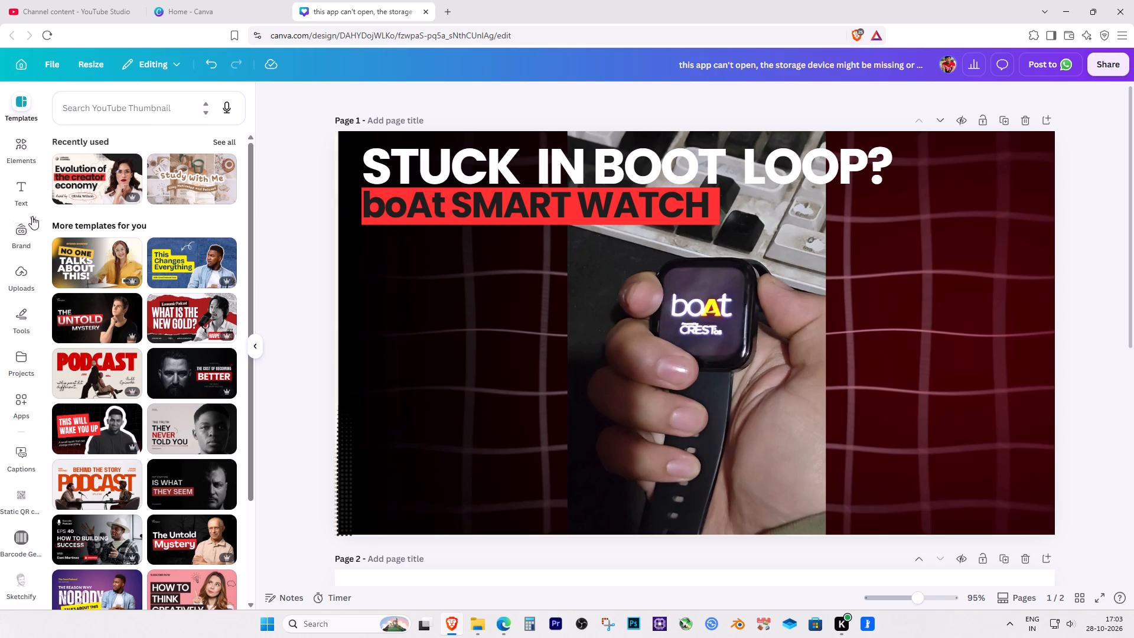
# Search the design elements for "circle" and look through the results, including the shapes.
pyautogui.click(21, 159)
pyautogui.click(142, 113)
pyautogui.write('circle')
pyautogui.press('Return')
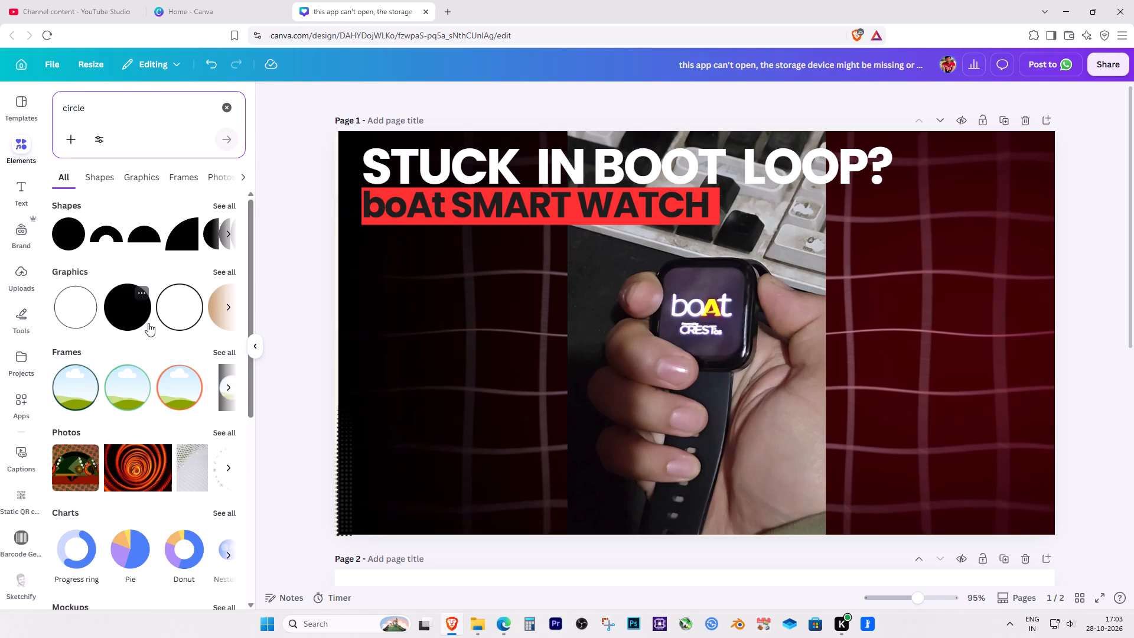
pyautogui.scroll(-8, 157, 301)
pyautogui.scroll(9, 153, 310)
pyautogui.click(90, 178)
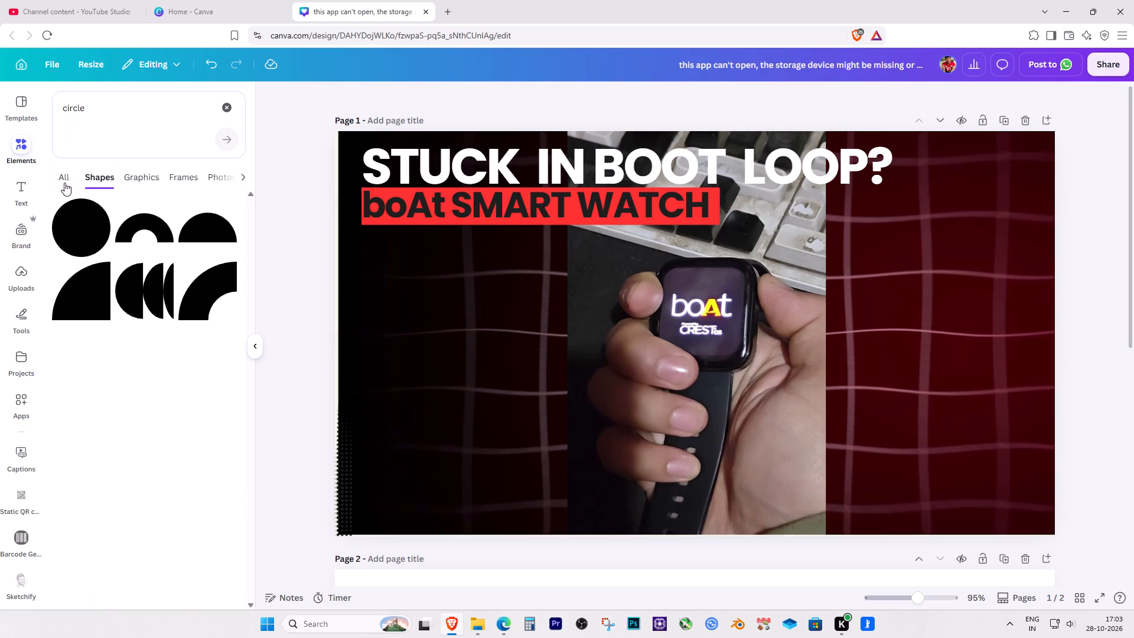
pyautogui.click(61, 183)
# Search the elements for "circle marker" and place the round red hand-drawn circle over the watch screen.
pyautogui.moveTo(119, 118); pyautogui.dragTo(18, 108)
pyautogui.click(111, 107)
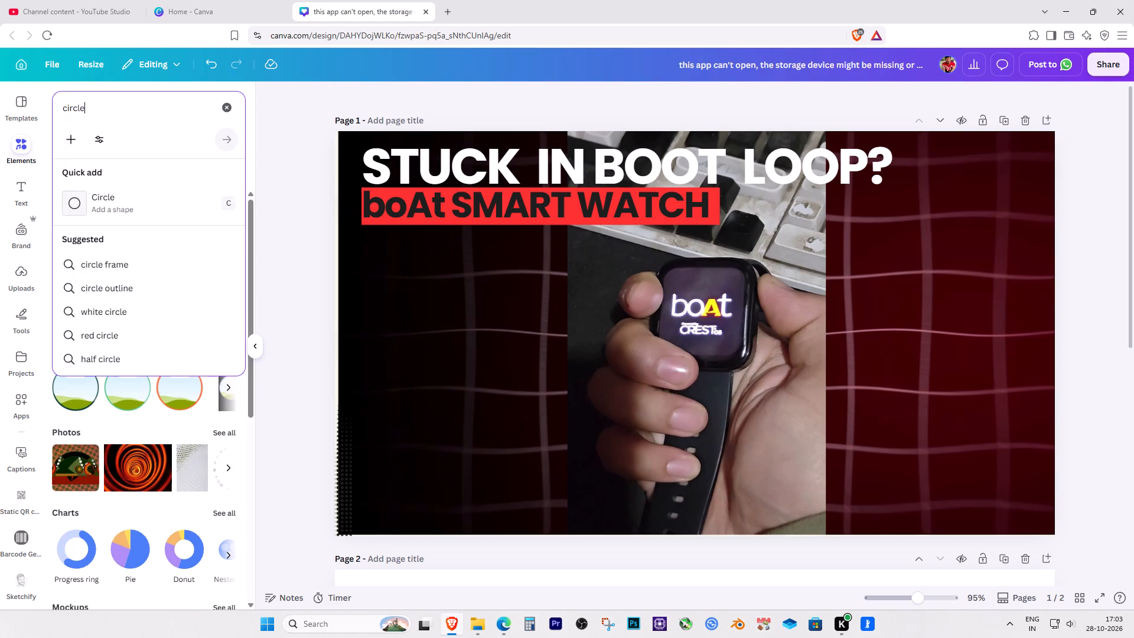
pyautogui.press('space')
pyautogui.write('marker')
pyautogui.press('Return')
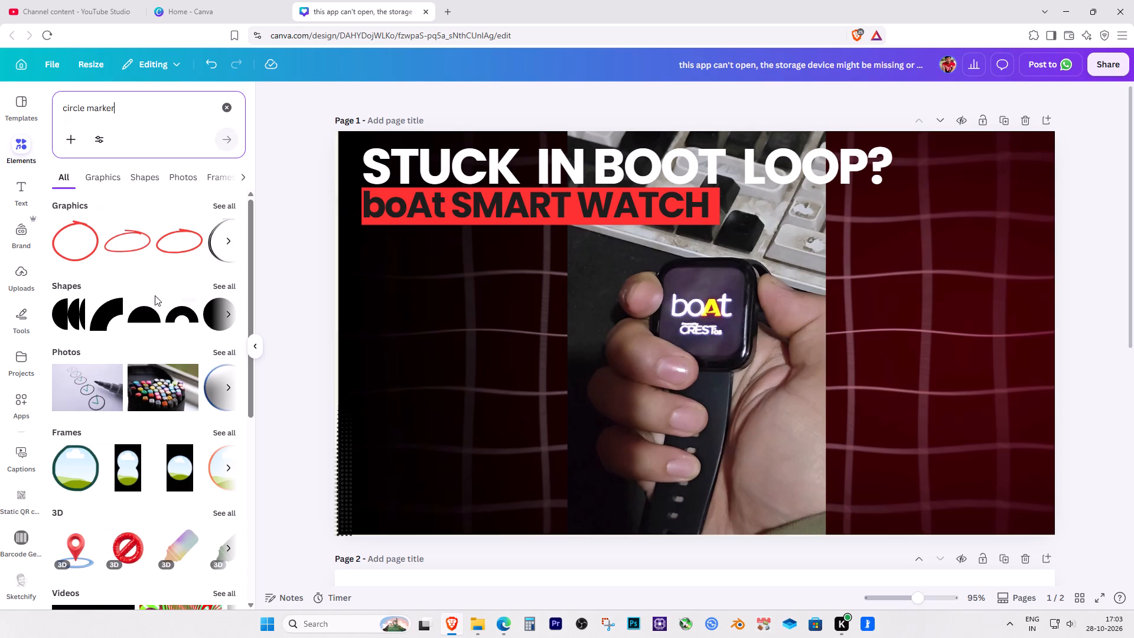
pyautogui.moveTo(66, 246); pyautogui.dragTo(628, 274)
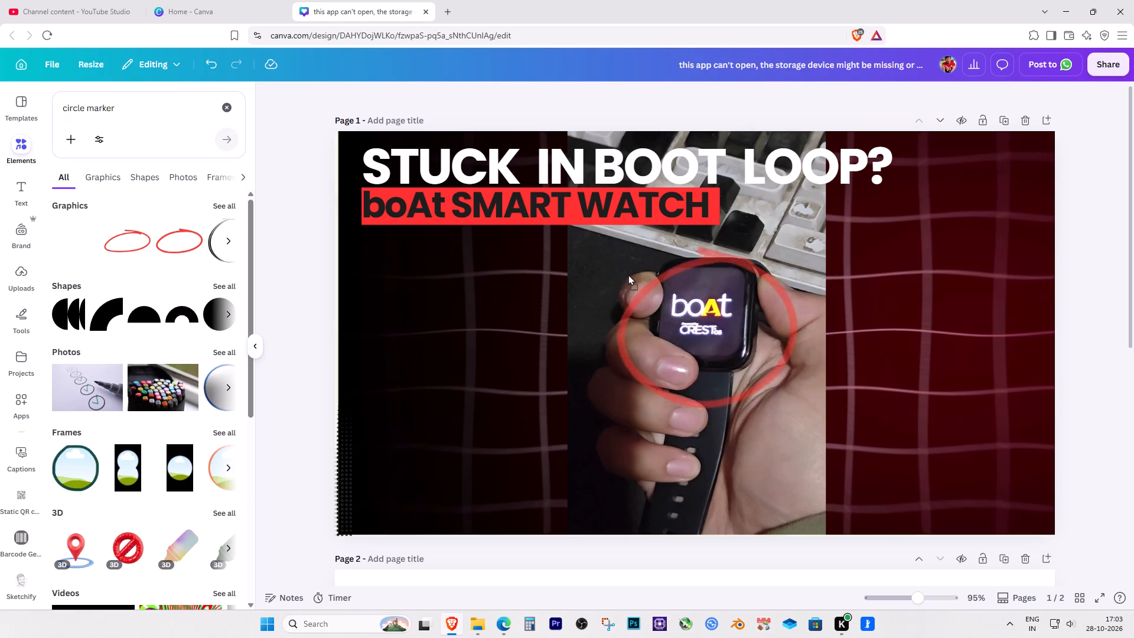
pyautogui.moveTo(628, 274); pyautogui.dragTo(625, 271)
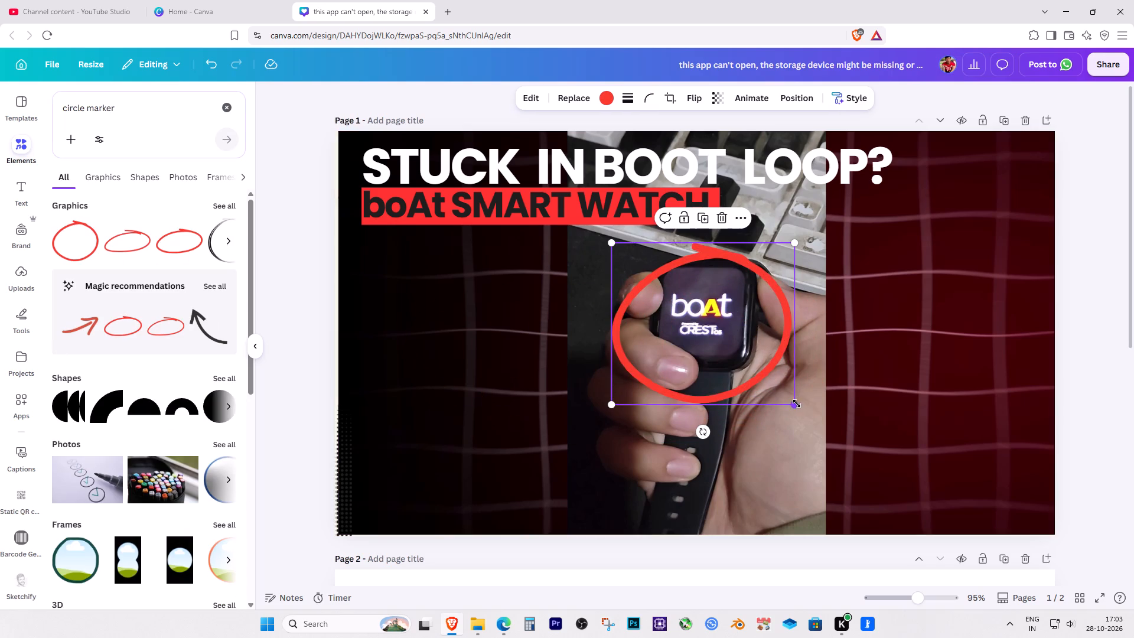
# Adjust the size of the red hand-drawn circle so it frames the whole watch face.
pyautogui.moveTo(797, 403); pyautogui.dragTo(817, 418)
pyautogui.moveTo(796, 405); pyautogui.dragTo(788, 392)
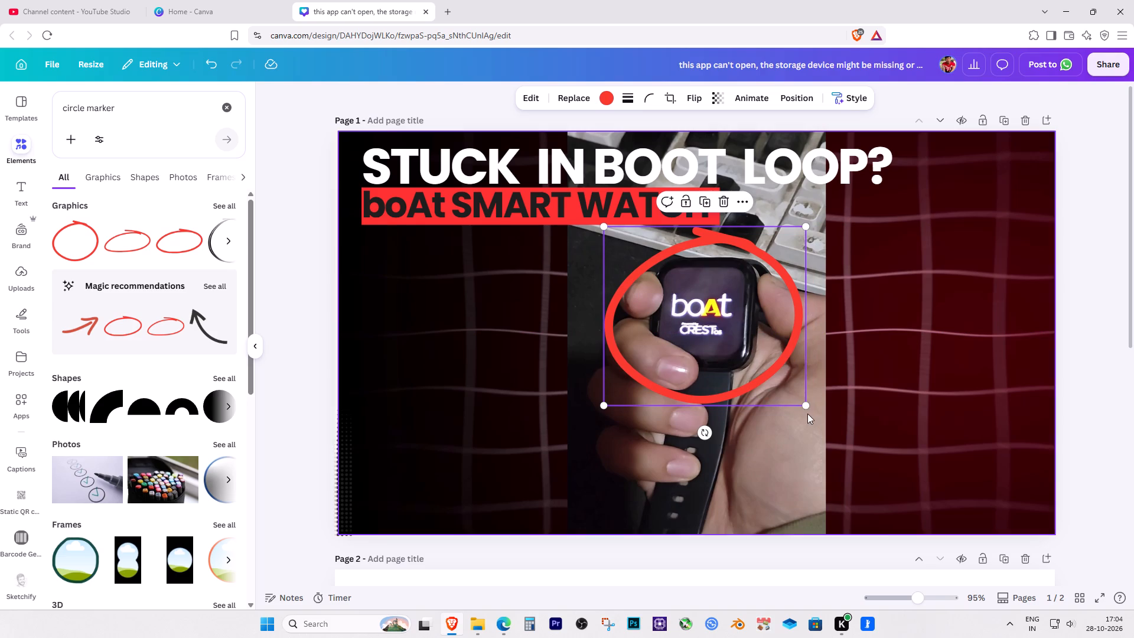
pyautogui.moveTo(805, 408); pyautogui.dragTo(794, 399)
# Change the fill of the red rectangle behind "boAt SMART WATCH" to the yellow photo colour.
pyautogui.click(523, 222)
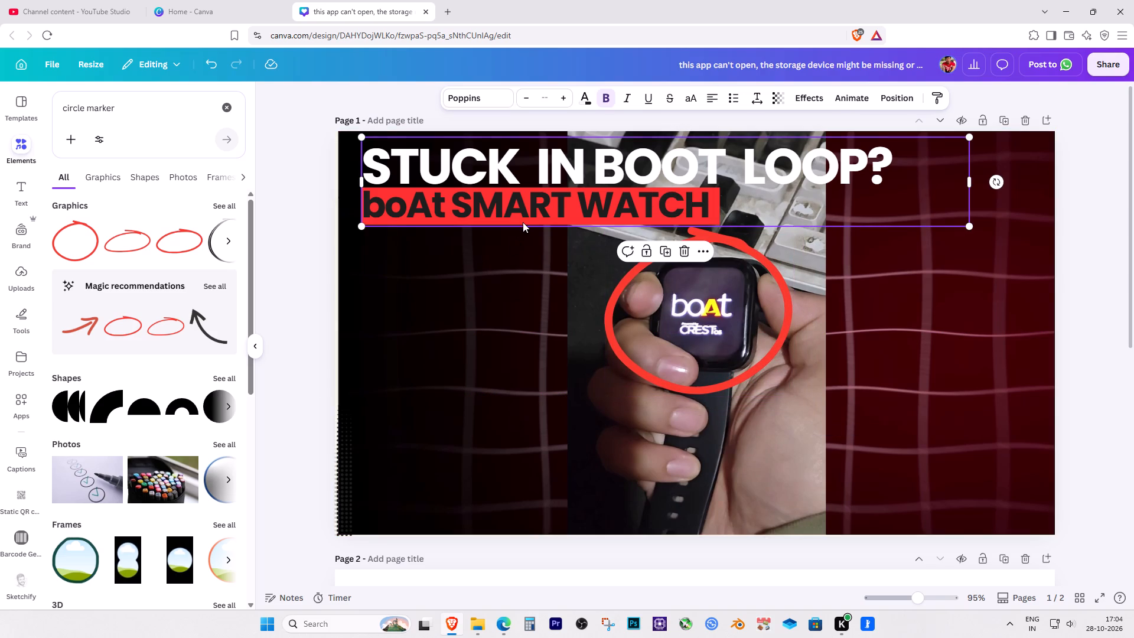
pyautogui.click(710, 204)
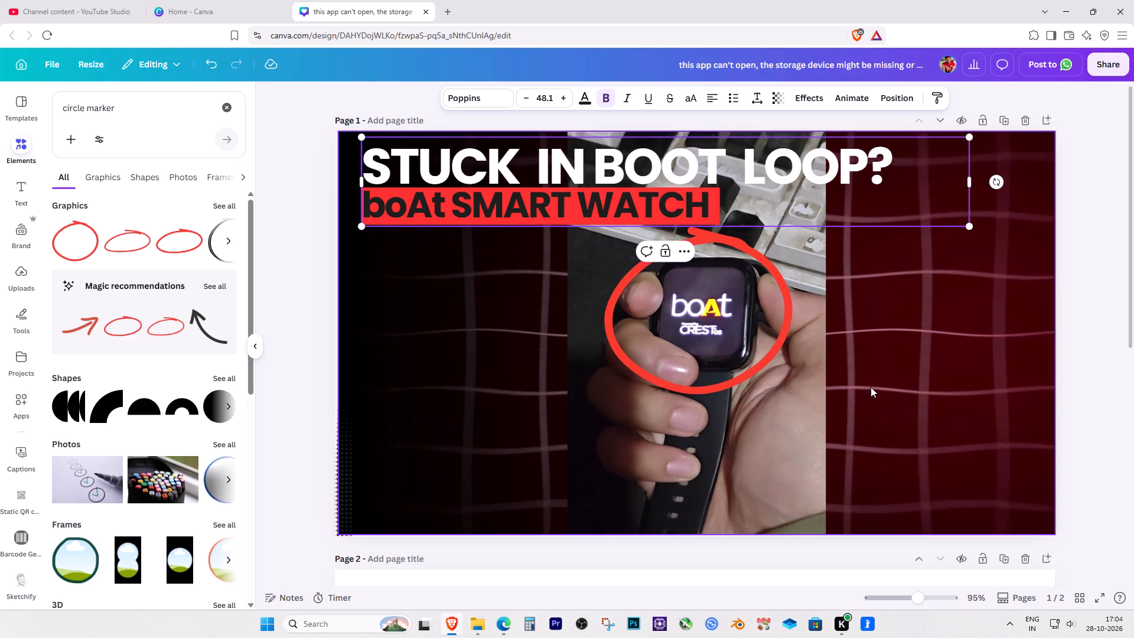
pyautogui.click(1091, 373)
pyautogui.click(446, 201)
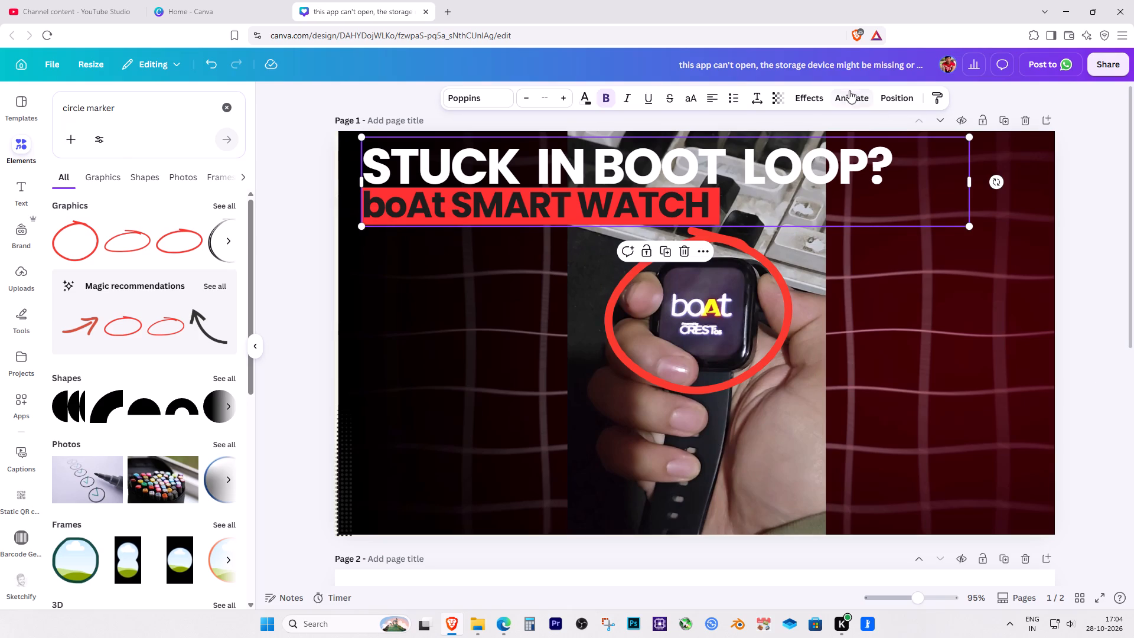
pyautogui.click(898, 99)
pyautogui.click(168, 270)
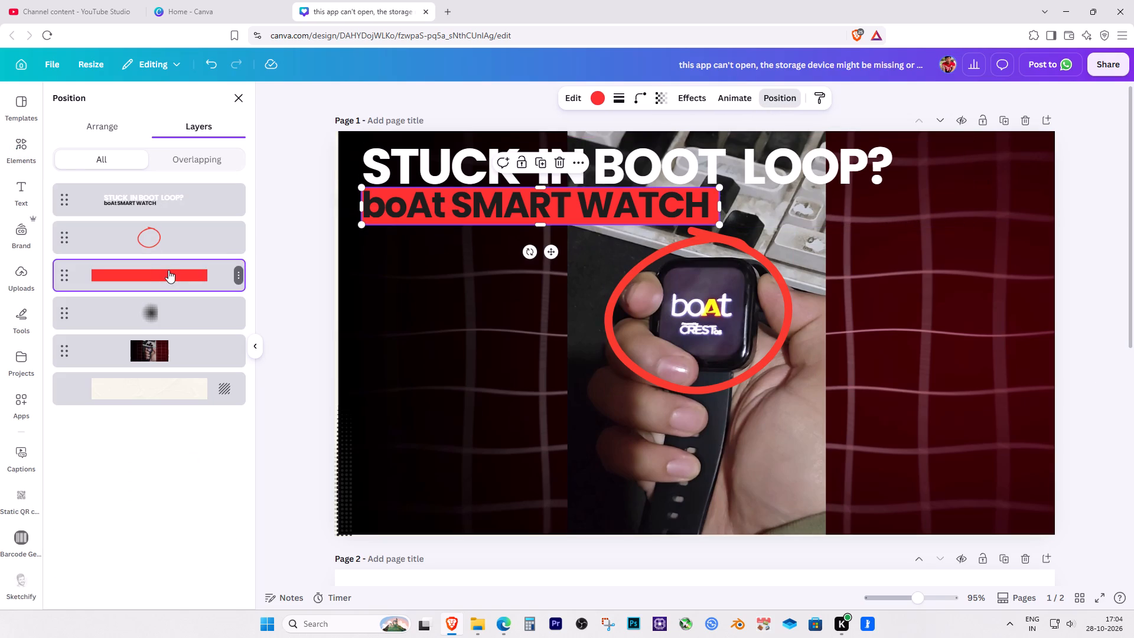
pyautogui.click(604, 95)
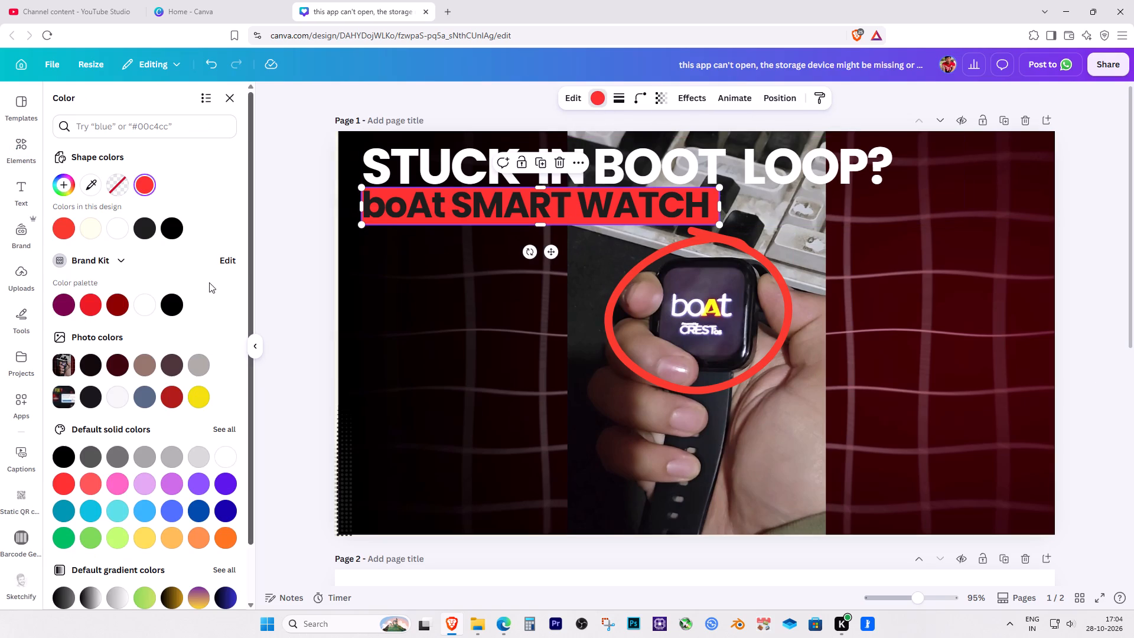
pyautogui.click(92, 230)
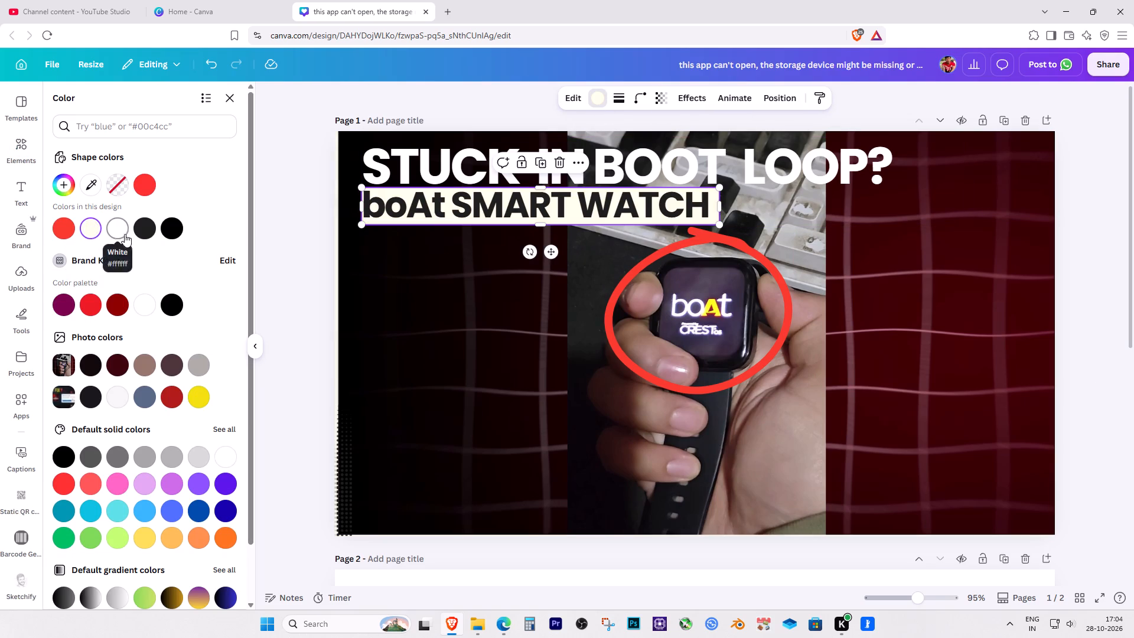
pyautogui.click(119, 228)
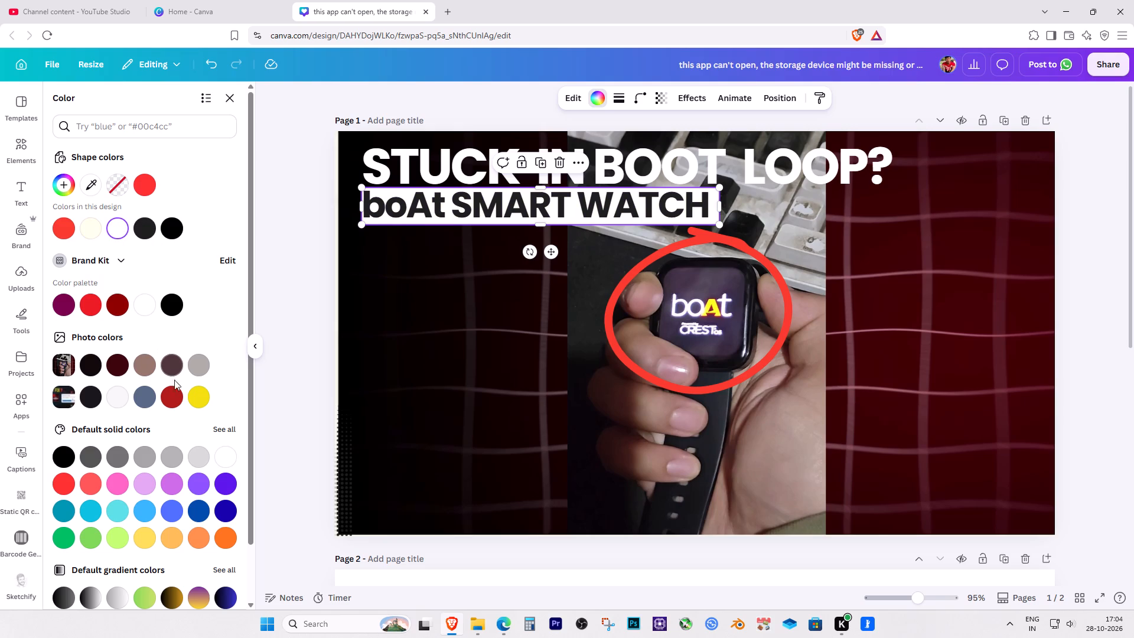
pyautogui.click(171, 396)
pyautogui.click(200, 397)
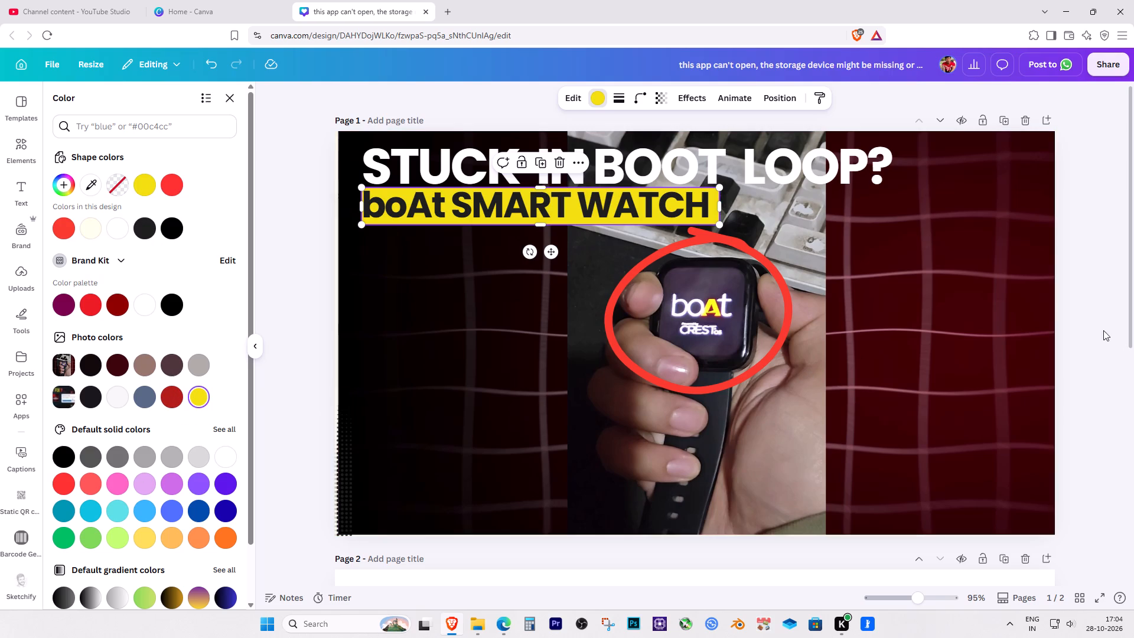
pyautogui.click(1076, 324)
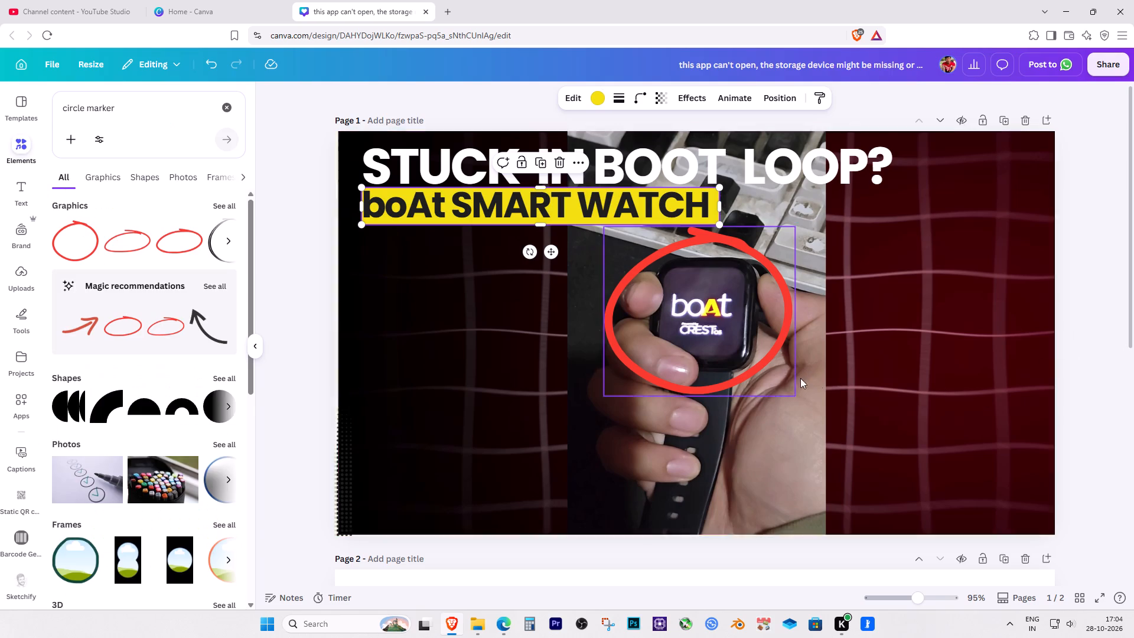
# Add the dark curved arrow from the magic recommendations, rotating and placing it beside the red circle to point at the watch.
pyautogui.click(1060, 342)
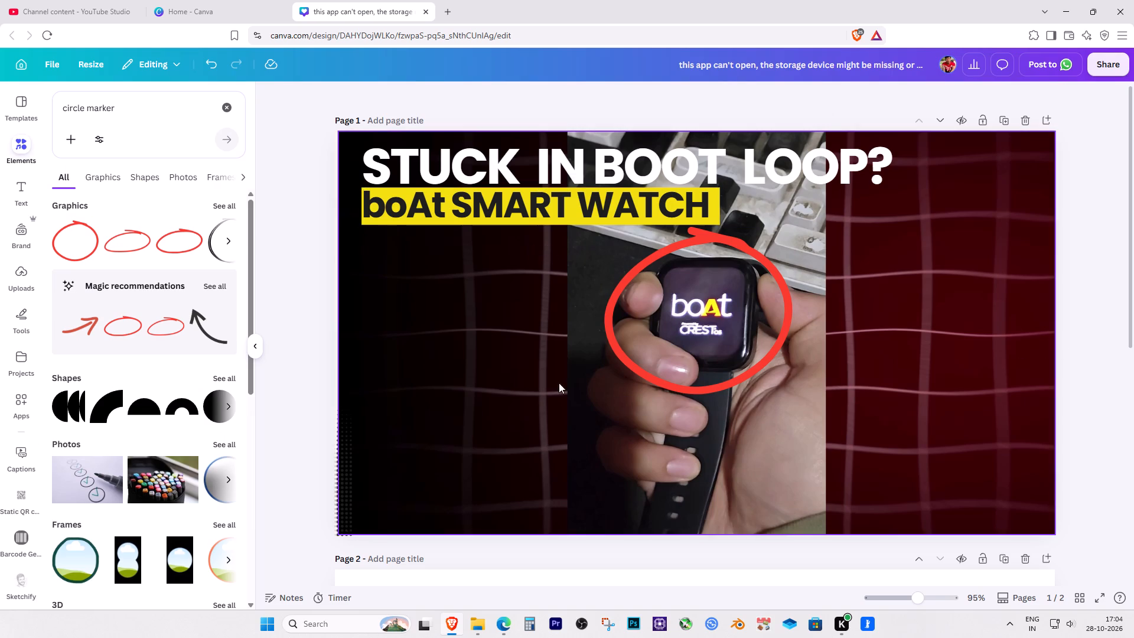
pyautogui.moveTo(195, 328); pyautogui.dragTo(512, 323)
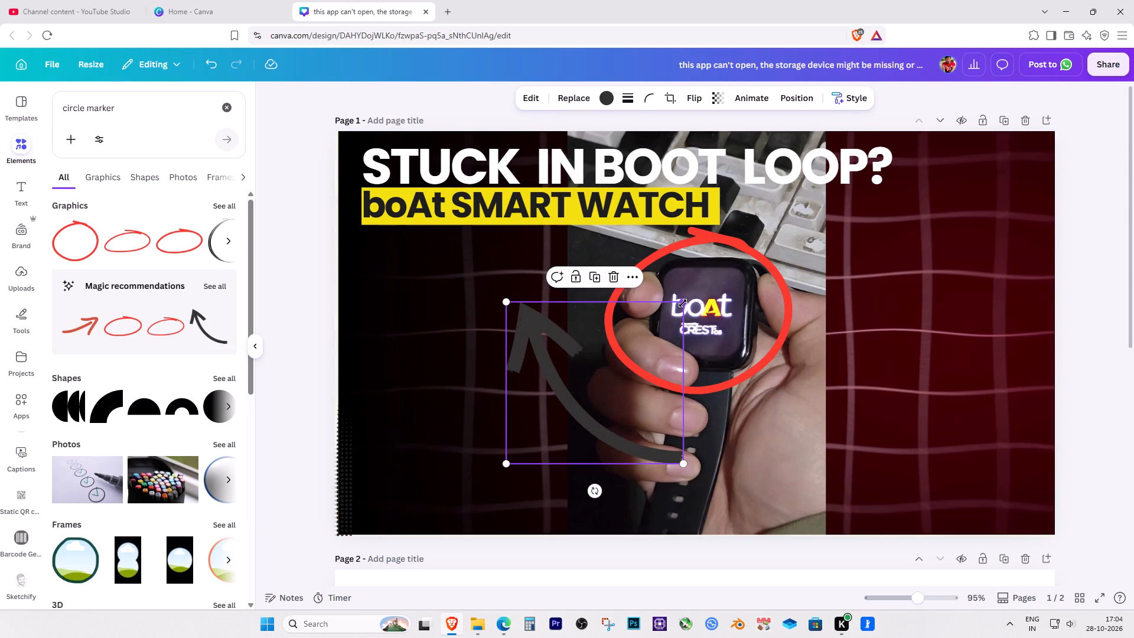
pyautogui.moveTo(683, 303); pyautogui.dragTo(669, 317)
pyautogui.moveTo(588, 490); pyautogui.dragTo(474, 462)
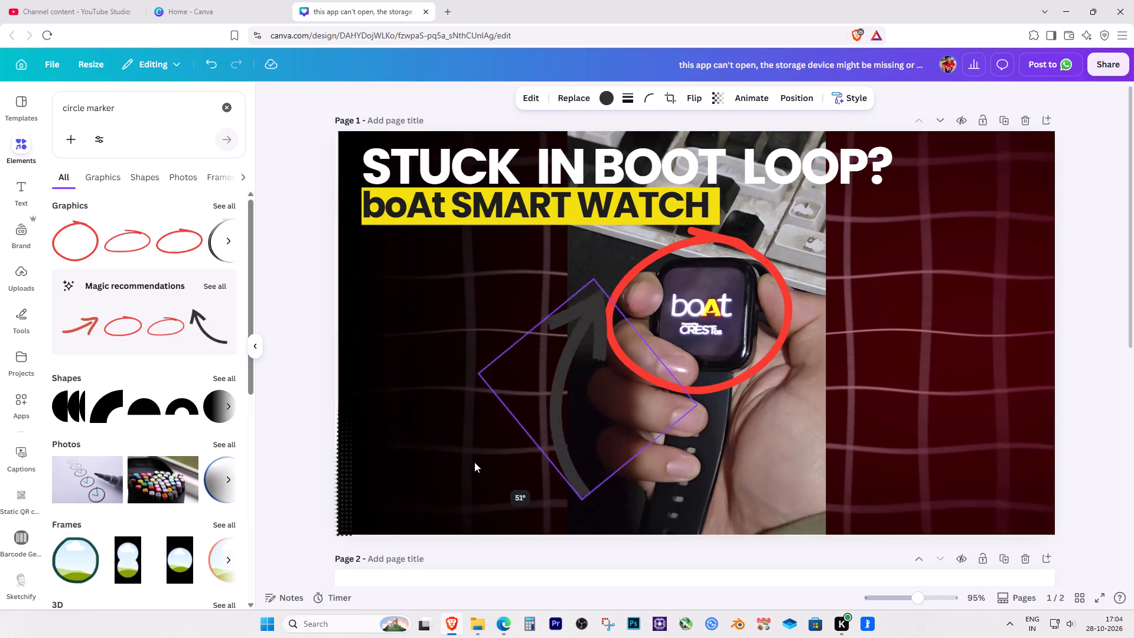
pyautogui.moveTo(474, 462); pyautogui.dragTo(387, 379)
pyautogui.moveTo(548, 379); pyautogui.dragTo(470, 358)
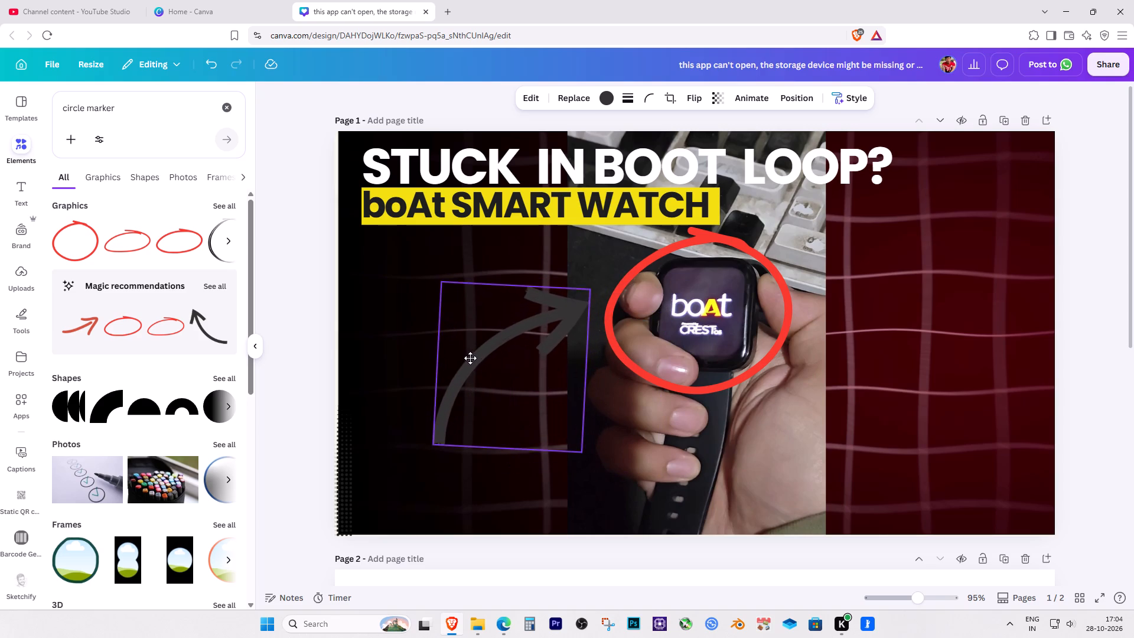
pyautogui.moveTo(470, 358); pyautogui.dragTo(470, 359)
# Recolour the curved arrow white and shrink it slightly, keeping it just beside the red circle.
pyautogui.click(607, 100)
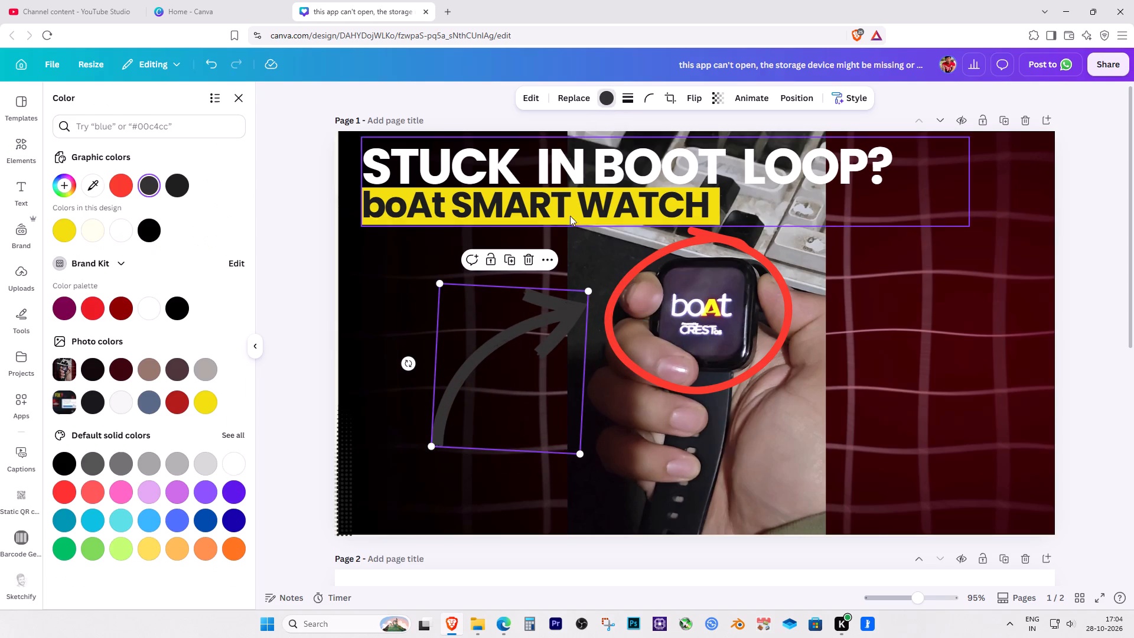
pyautogui.click(124, 233)
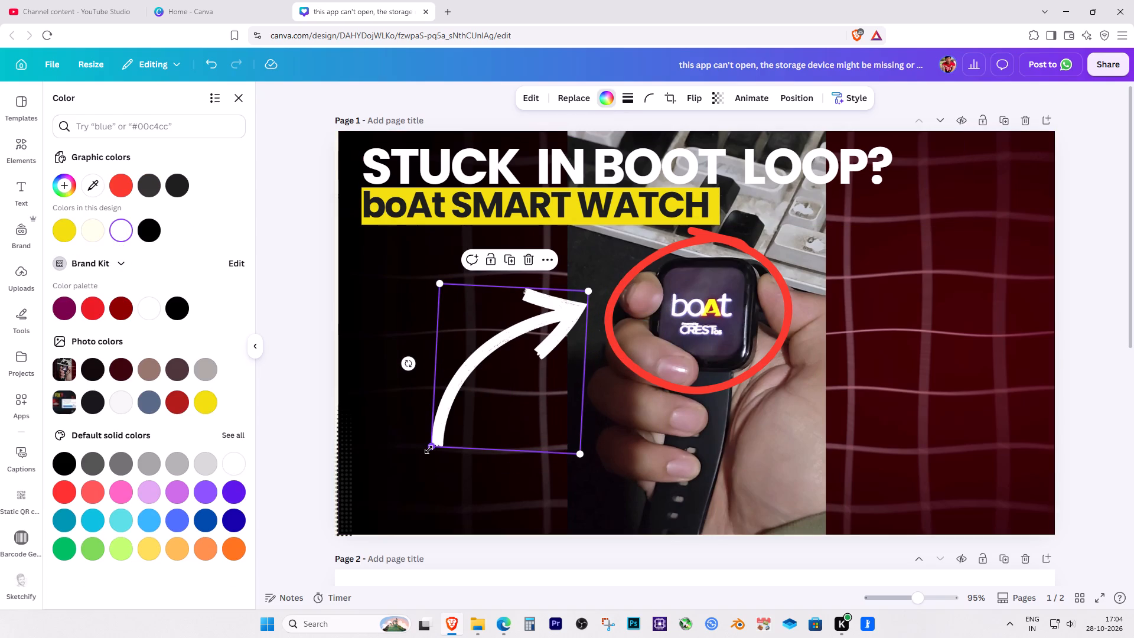
pyautogui.moveTo(429, 450); pyautogui.dragTo(457, 428)
pyautogui.moveTo(475, 380); pyautogui.dragTo(468, 380)
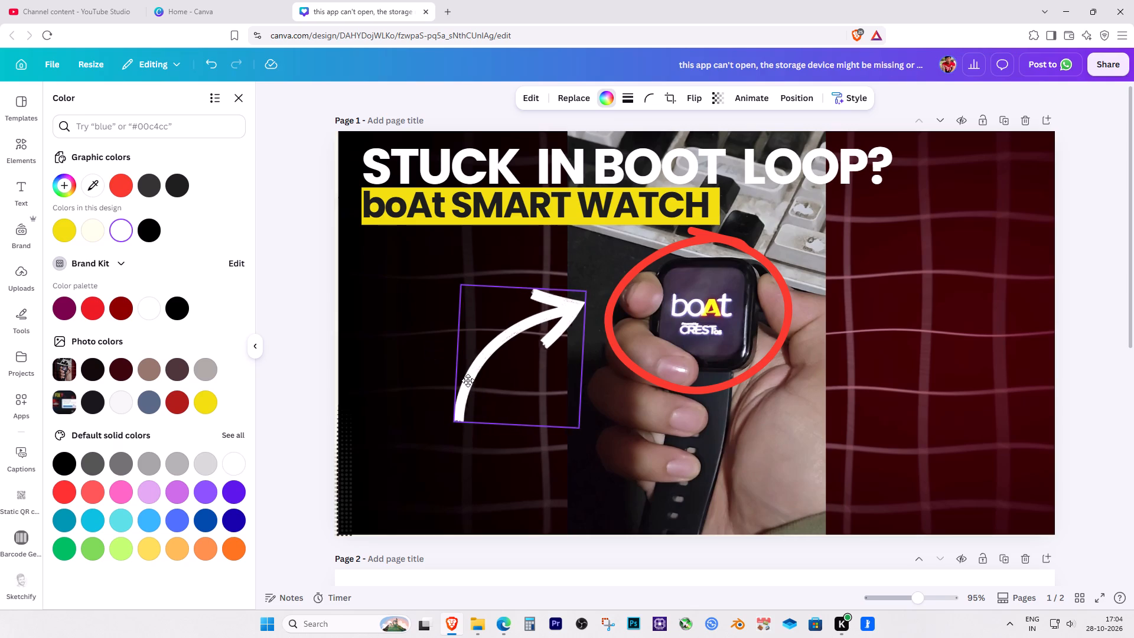
pyautogui.moveTo(468, 380); pyautogui.dragTo(464, 379)
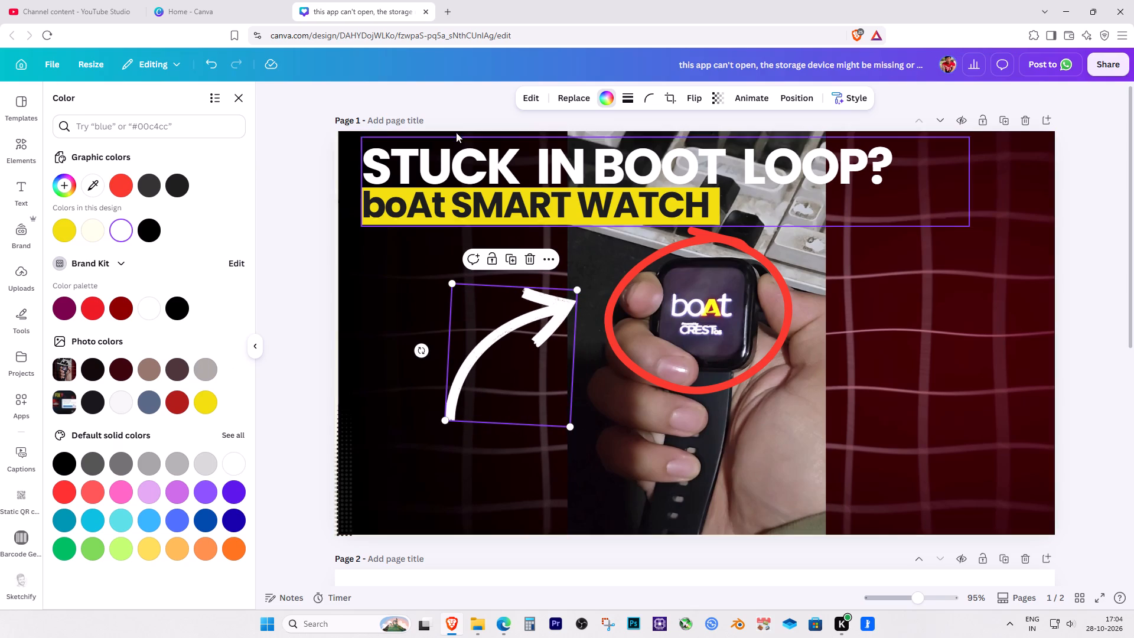
# Add the "ROCK" font combination to page 1, scale it down and place it below the curved arrow.
pyautogui.click(17, 188)
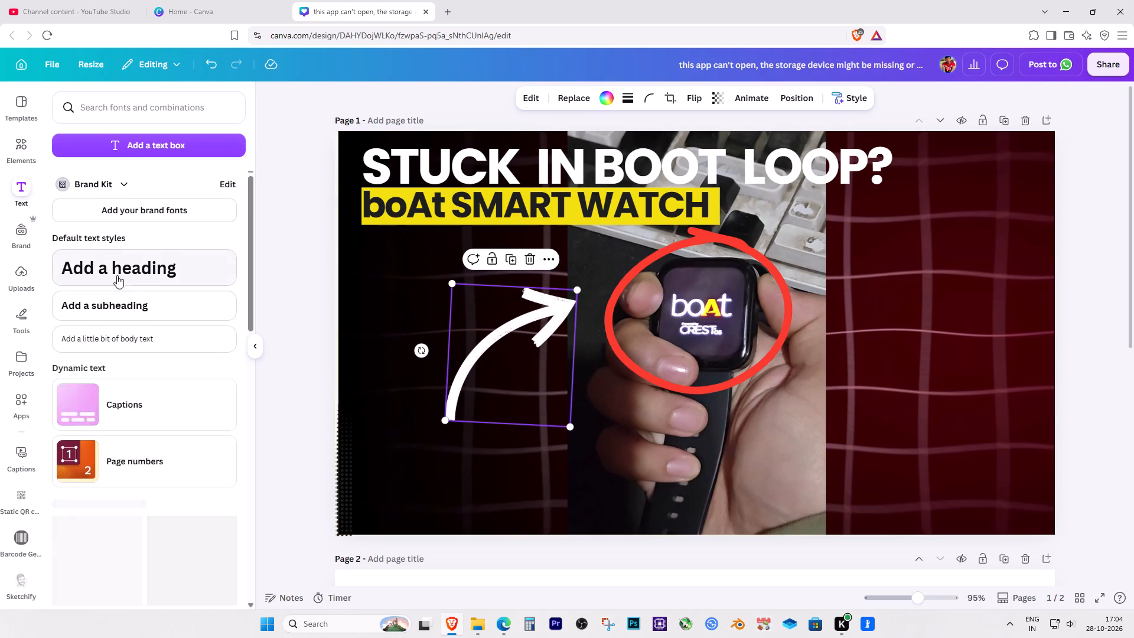
pyautogui.scroll(-5, 107, 462)
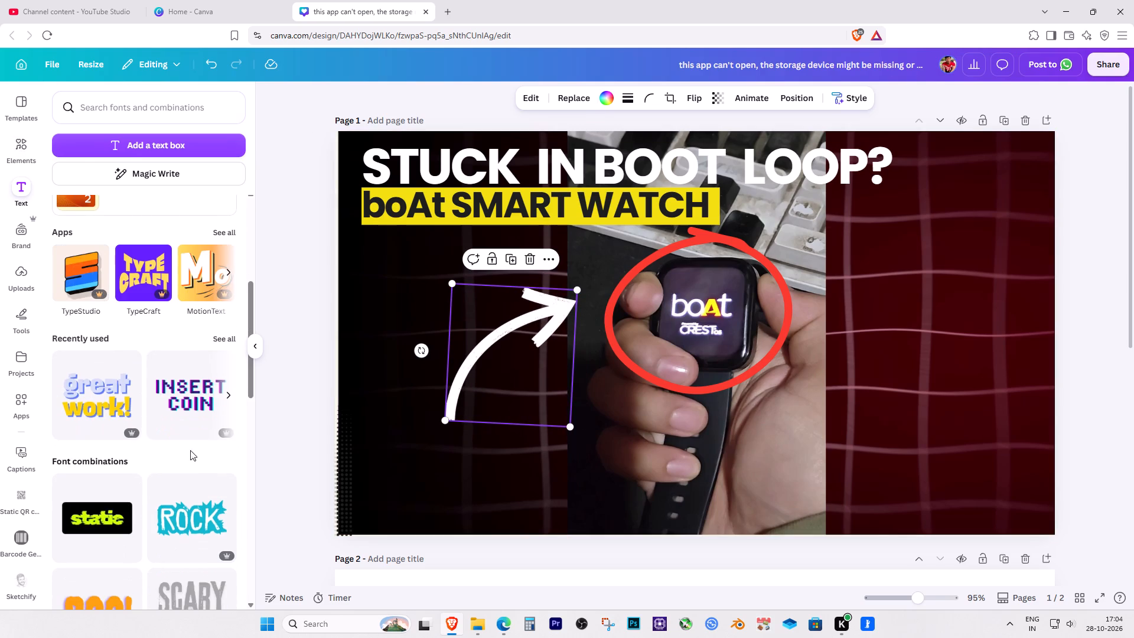
pyautogui.scroll(-2, 173, 433)
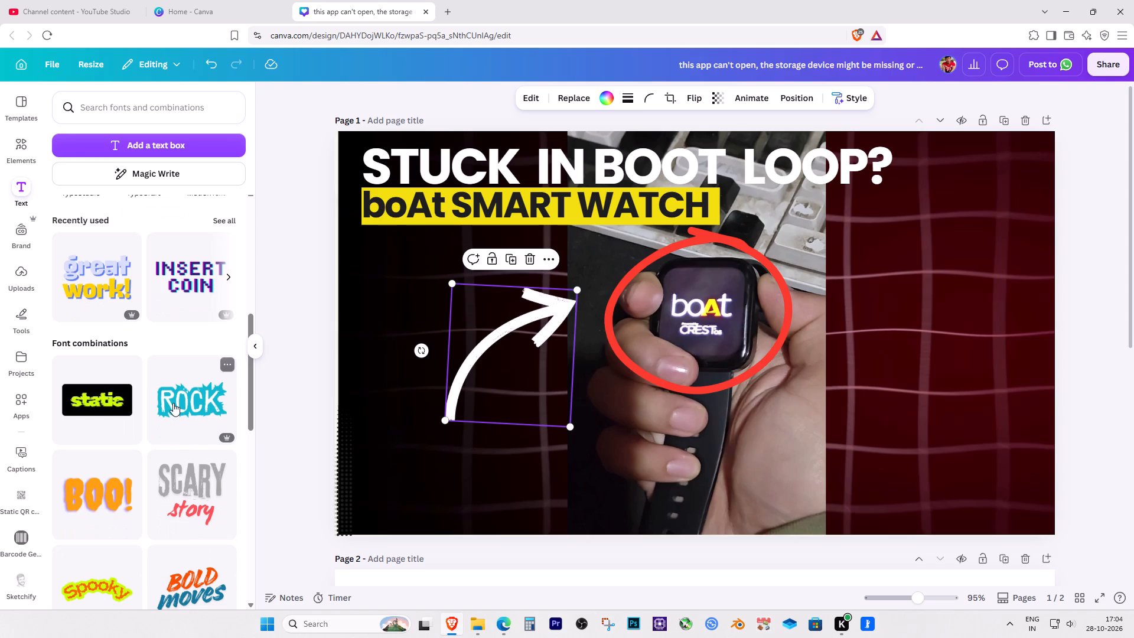
pyautogui.moveTo(173, 403); pyautogui.dragTo(348, 386)
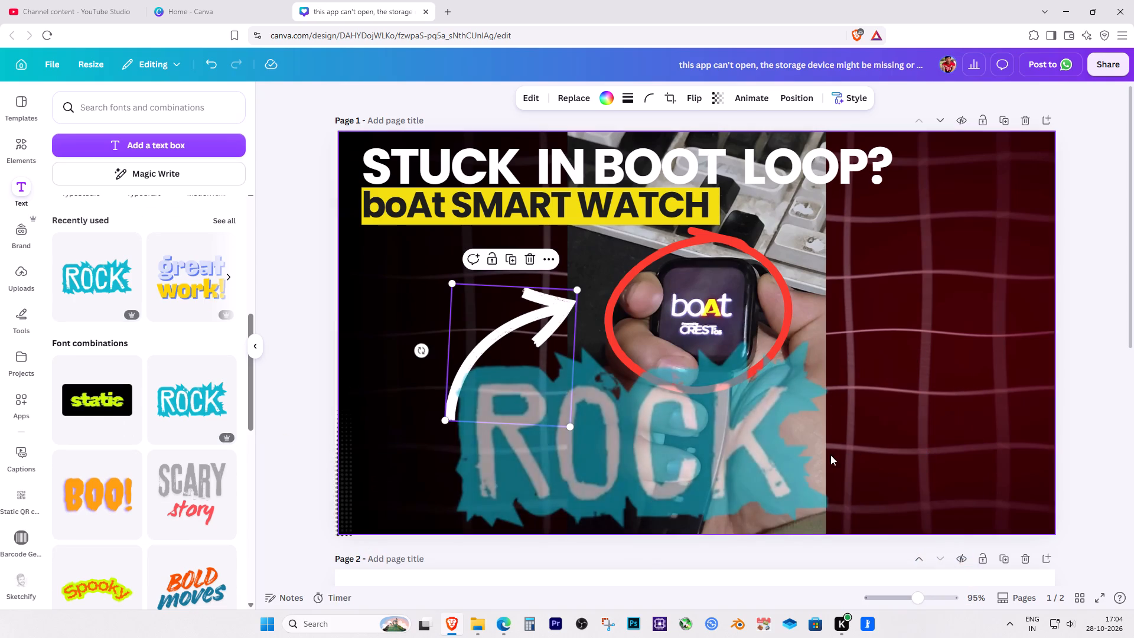
pyautogui.moveTo(964, 531); pyautogui.dragTo(760, 450)
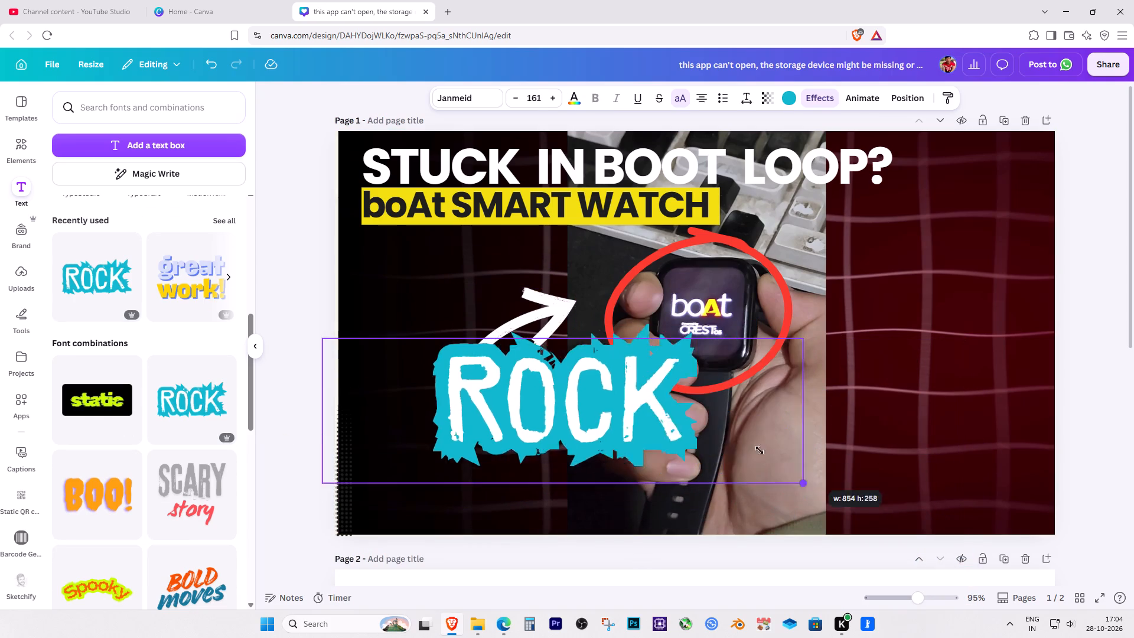
pyautogui.moveTo(760, 450); pyautogui.dragTo(653, 428)
pyautogui.moveTo(524, 375); pyautogui.dragTo(506, 461)
# Replace the "ROCK" text with "FIXED!", scale it down to font size 73.5 and place it under the arrow's tail.
pyautogui.doubleClick(493, 467)
pyautogui.press('f')
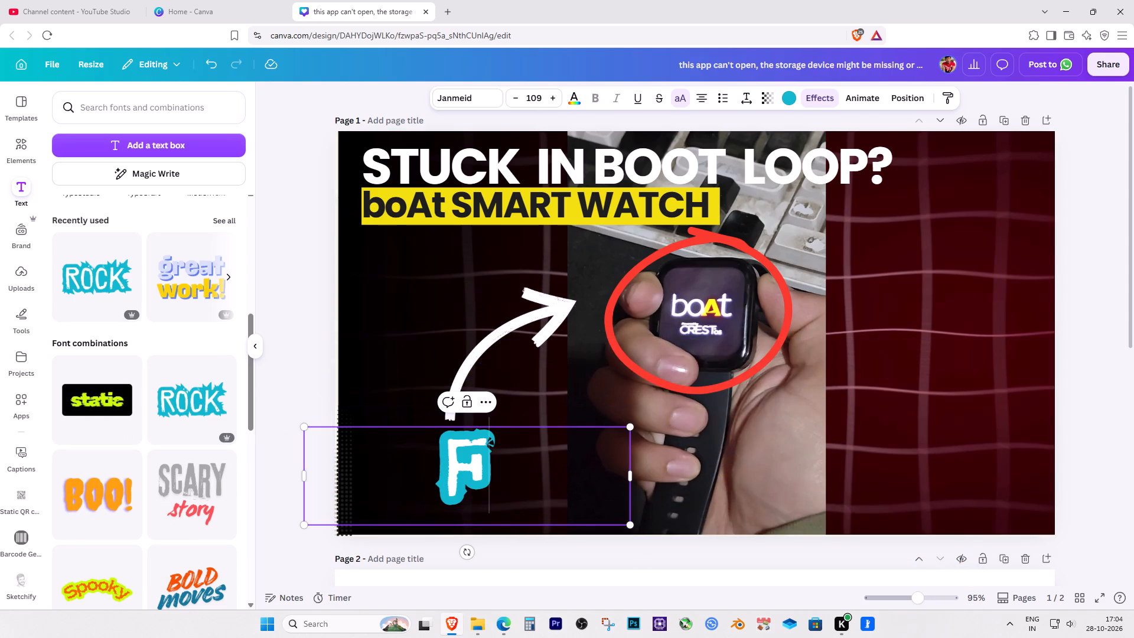
pyautogui.write('ixed')
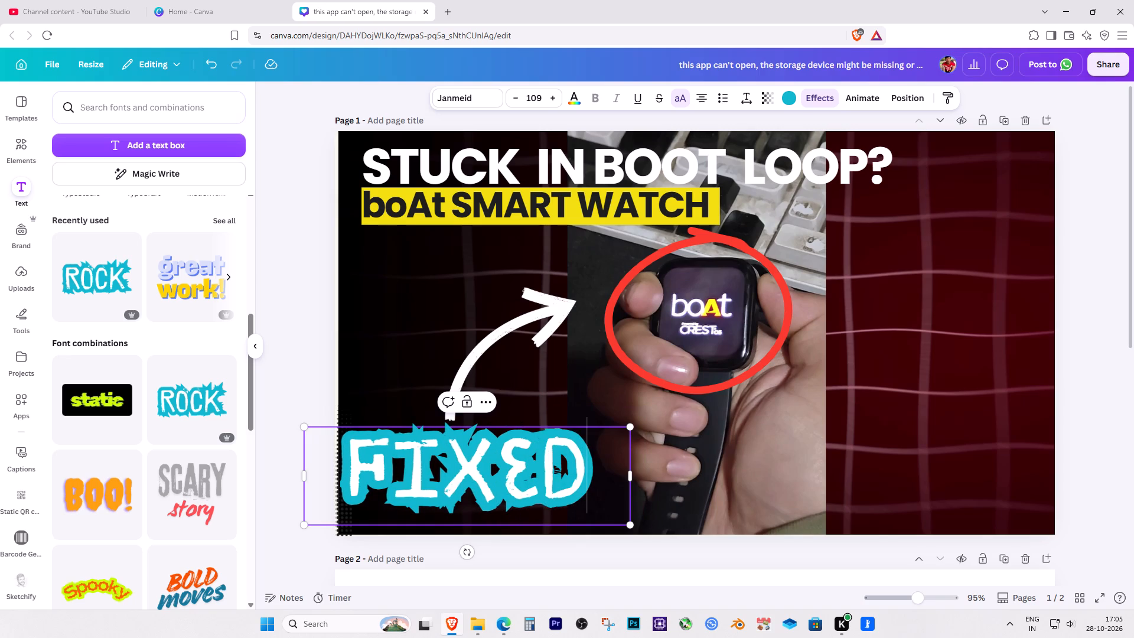
pyautogui.hotkey('shift', '!')
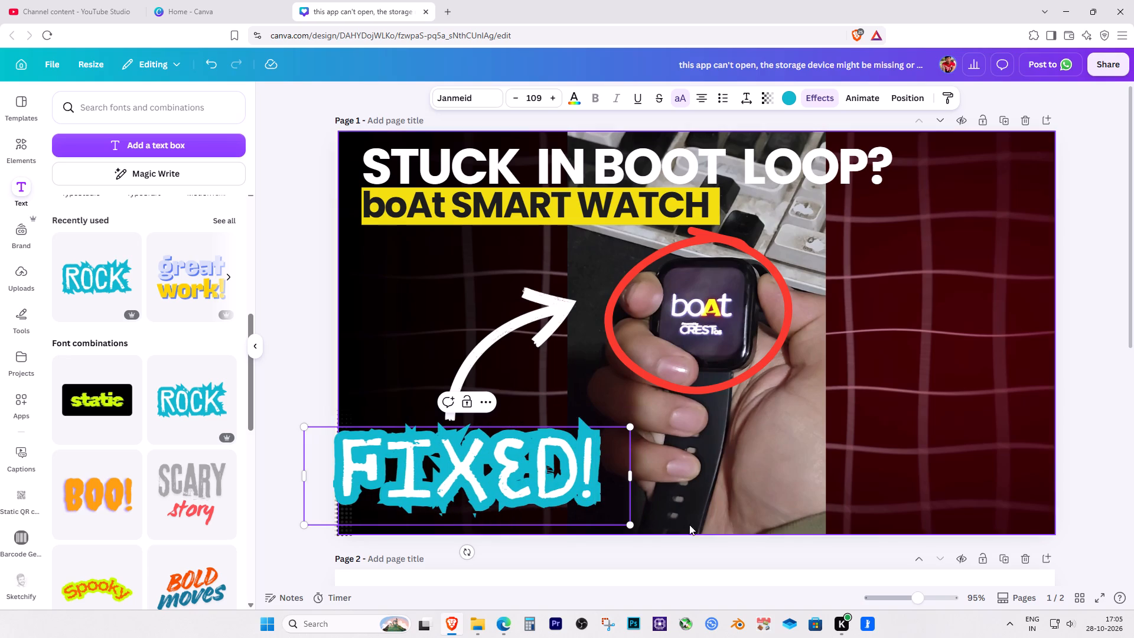
pyautogui.moveTo(631, 529); pyautogui.dragTo(525, 494)
pyautogui.click(435, 458)
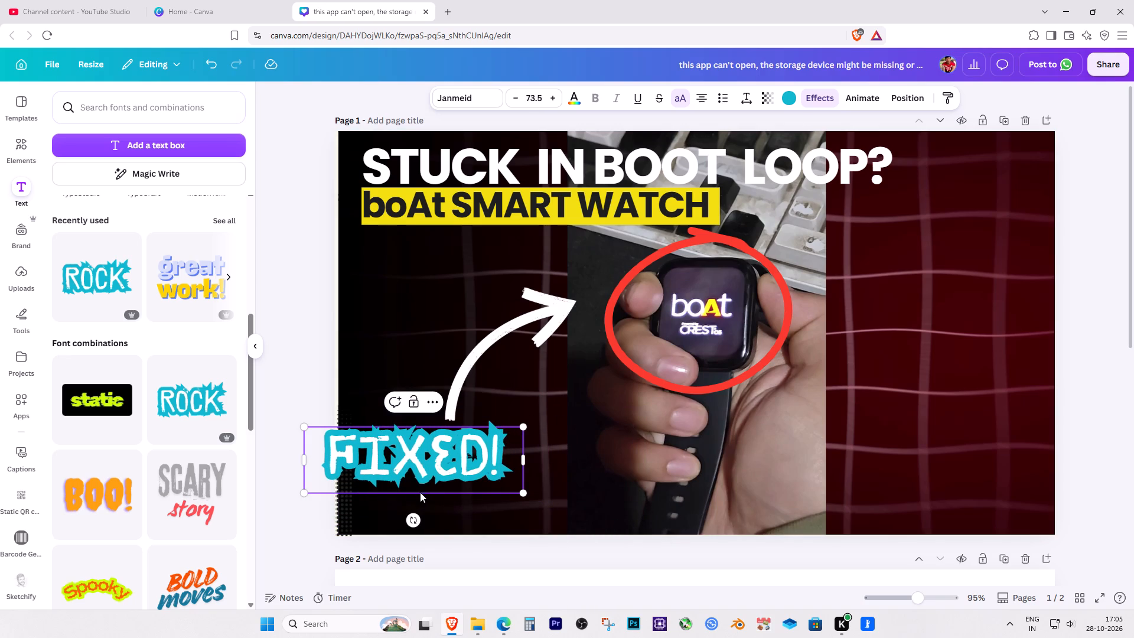
pyautogui.moveTo(425, 493); pyautogui.dragTo(479, 497)
# Change the effect colour of the "FIXED!" text to green #46CE0F.
pyautogui.doubleClick(498, 458)
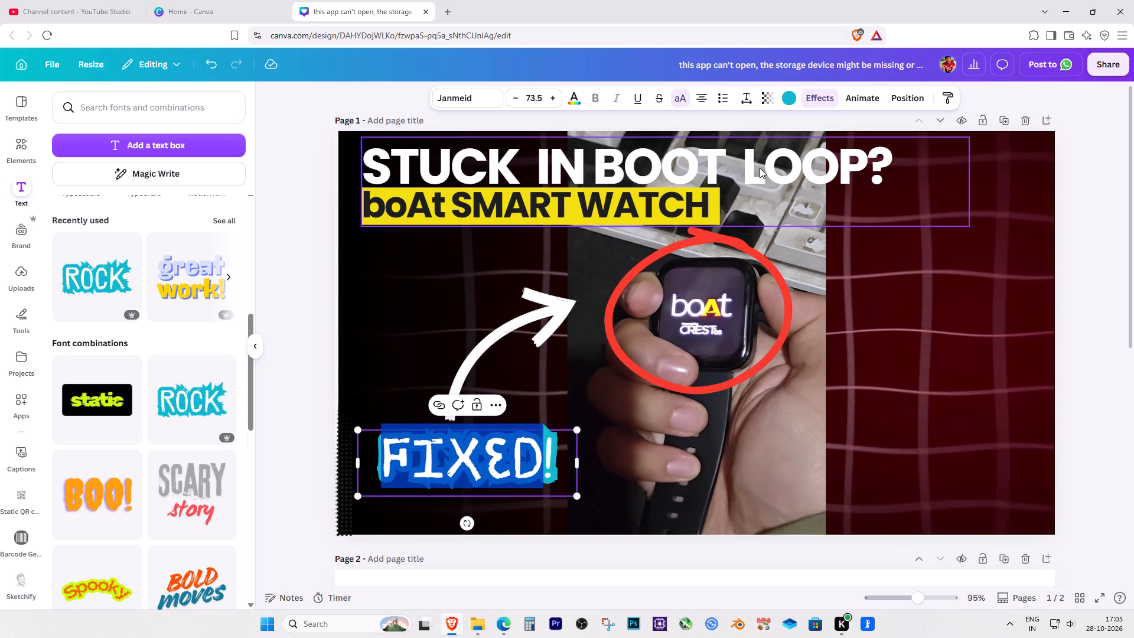
pyautogui.click(790, 103)
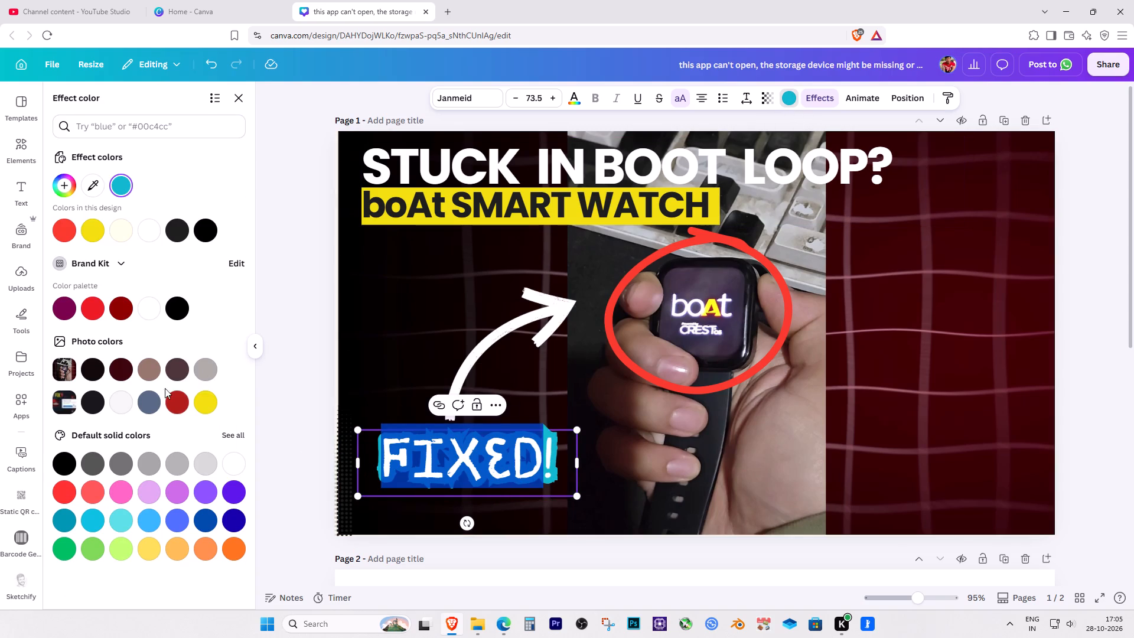
pyautogui.click(123, 186)
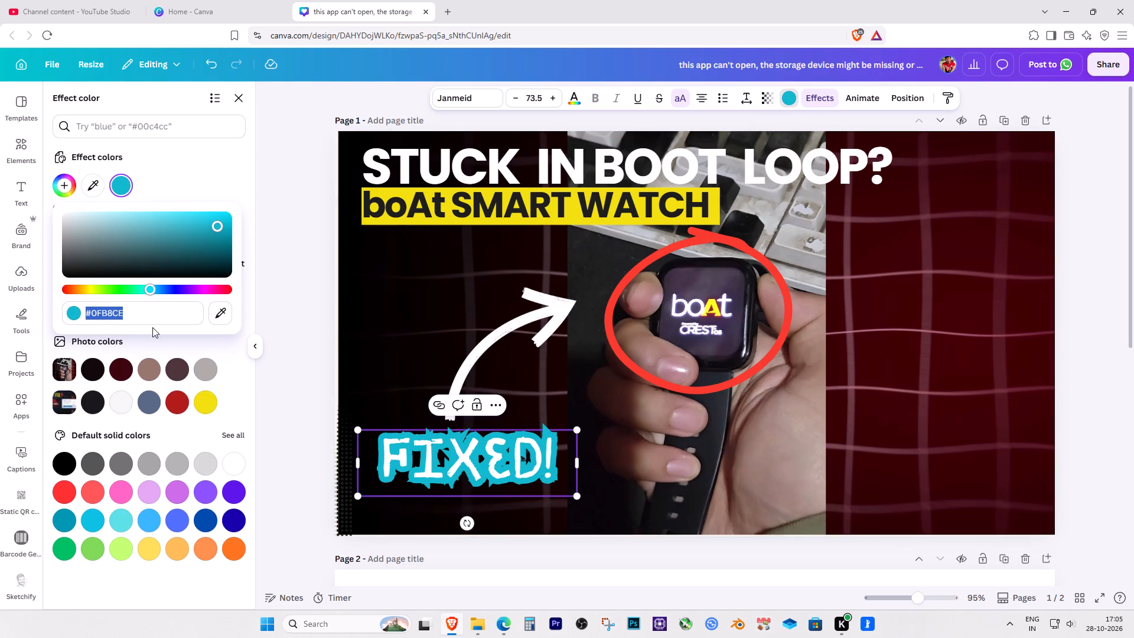
pyautogui.moveTo(141, 288); pyautogui.dragTo(115, 291)
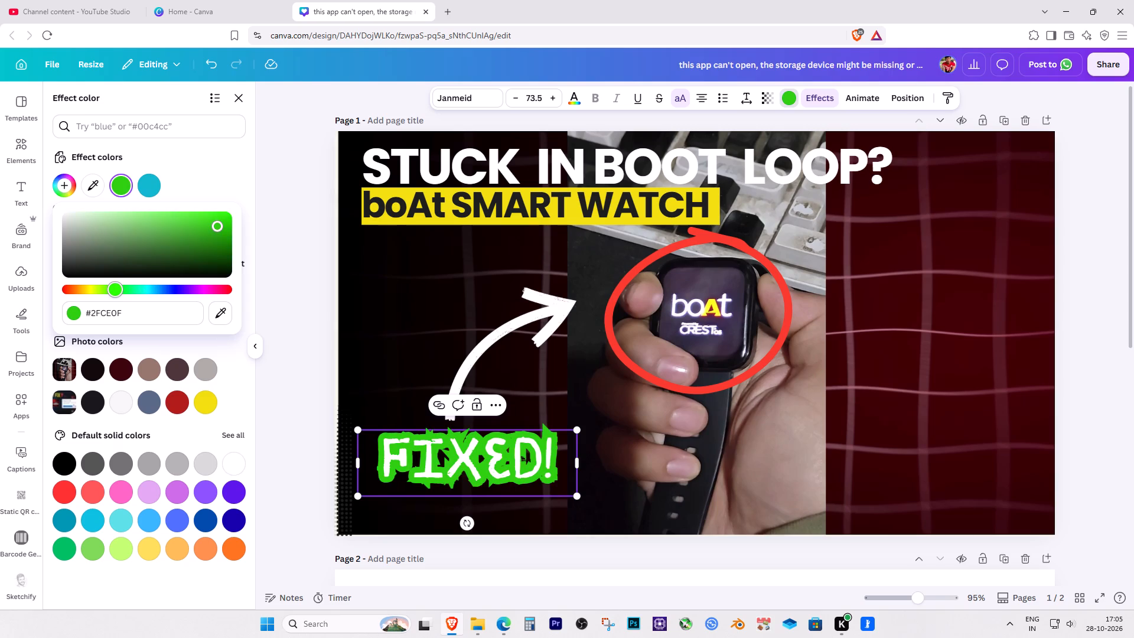
pyautogui.moveTo(115, 291); pyautogui.dragTo(111, 293)
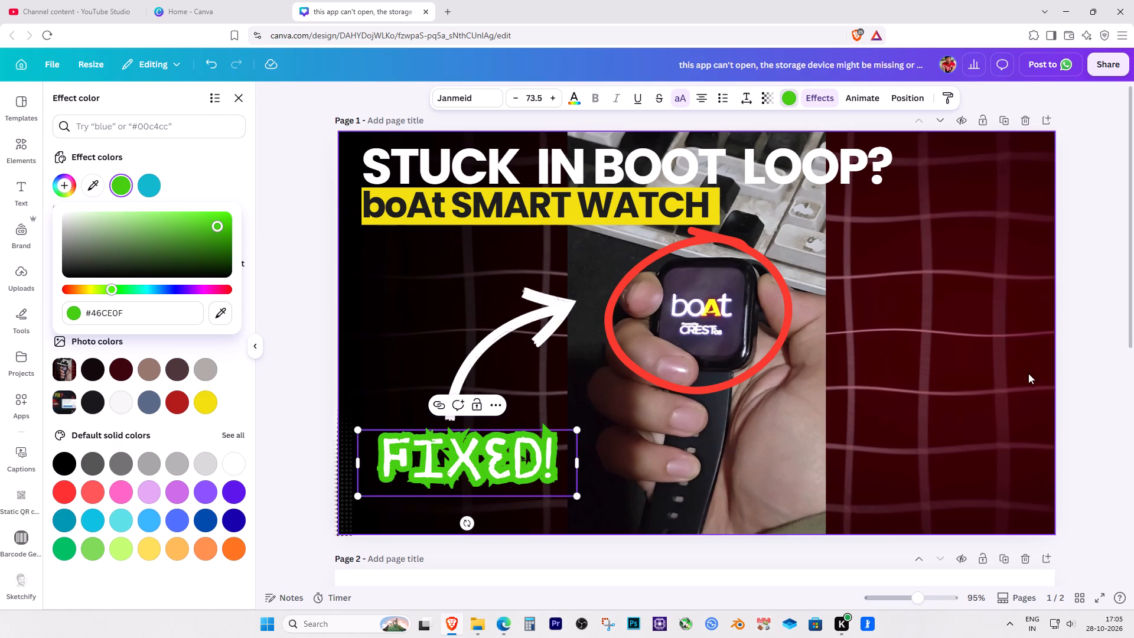
pyautogui.click(1090, 356)
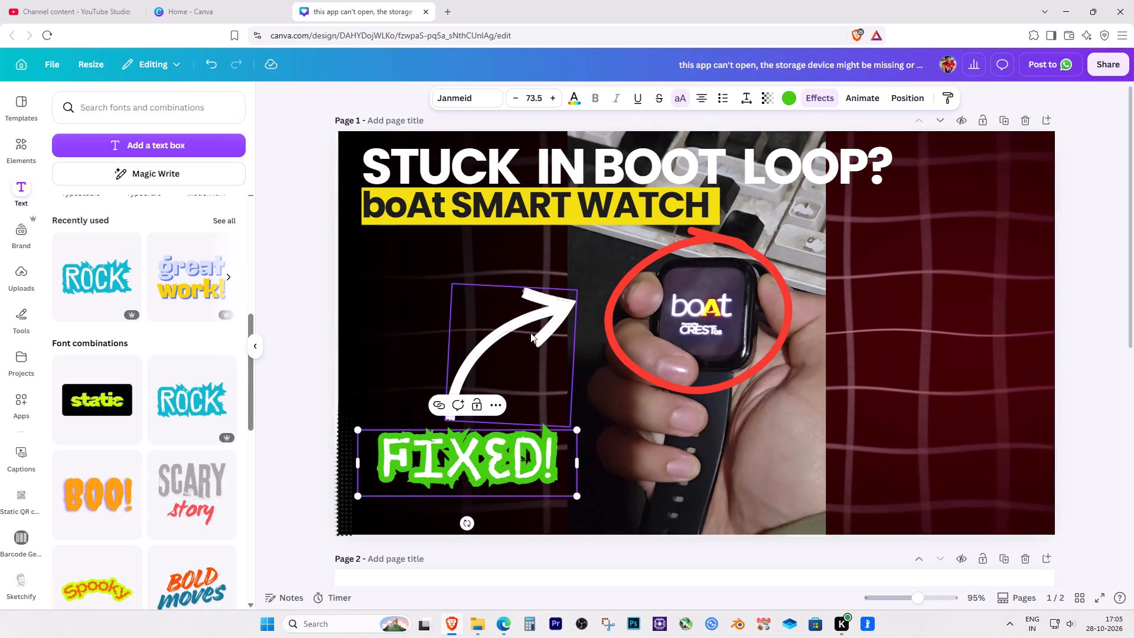
# Shrink the white arrow to about 220 px wide, move it closer to the circle and align "FIXED!" under its tail.
pyautogui.click(533, 317)
pyautogui.moveTo(444, 424); pyautogui.dragTo(455, 411)
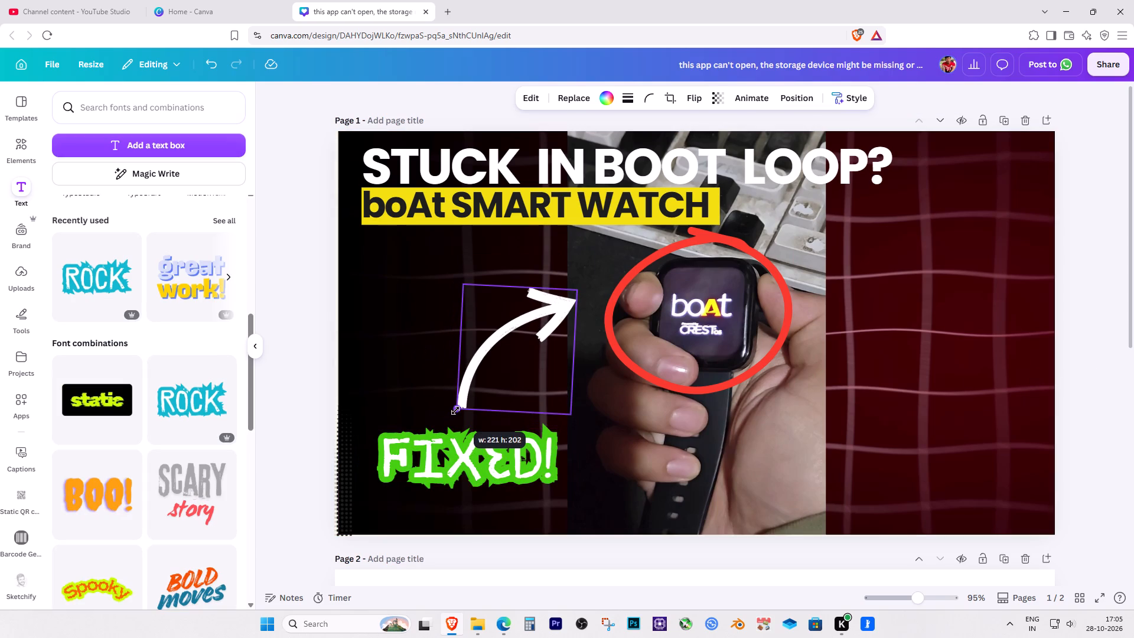
pyautogui.moveTo(455, 411); pyautogui.dragTo(456, 408)
pyautogui.moveTo(480, 364); pyautogui.dragTo(485, 377)
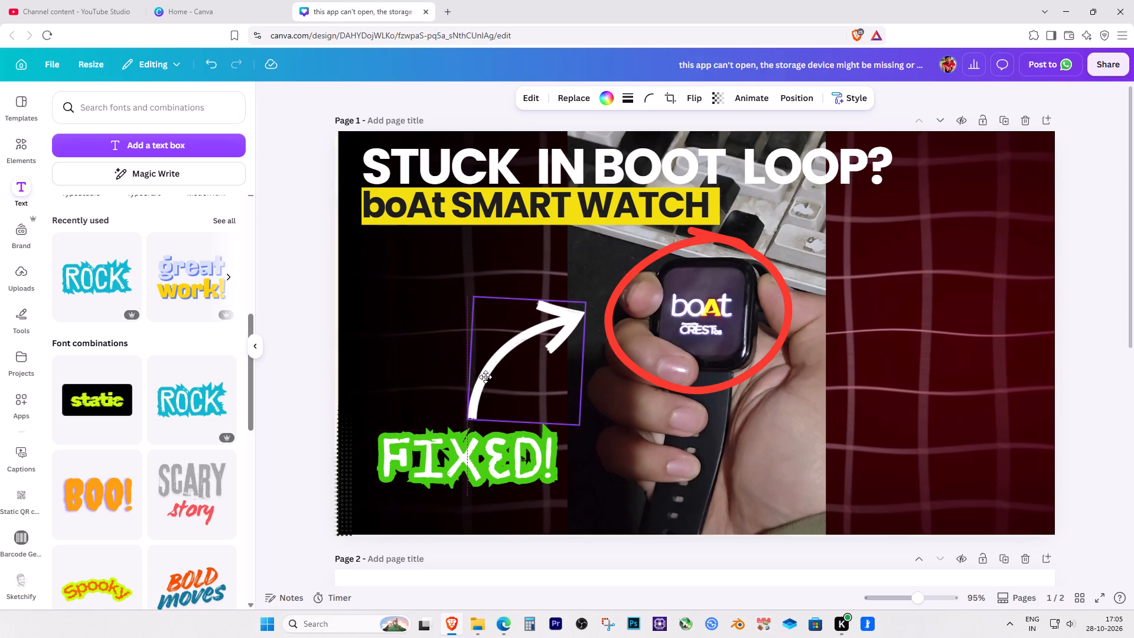
pyautogui.moveTo(485, 377); pyautogui.dragTo(489, 377)
pyautogui.click(469, 467)
pyautogui.moveTo(489, 464); pyautogui.dragTo(494, 455)
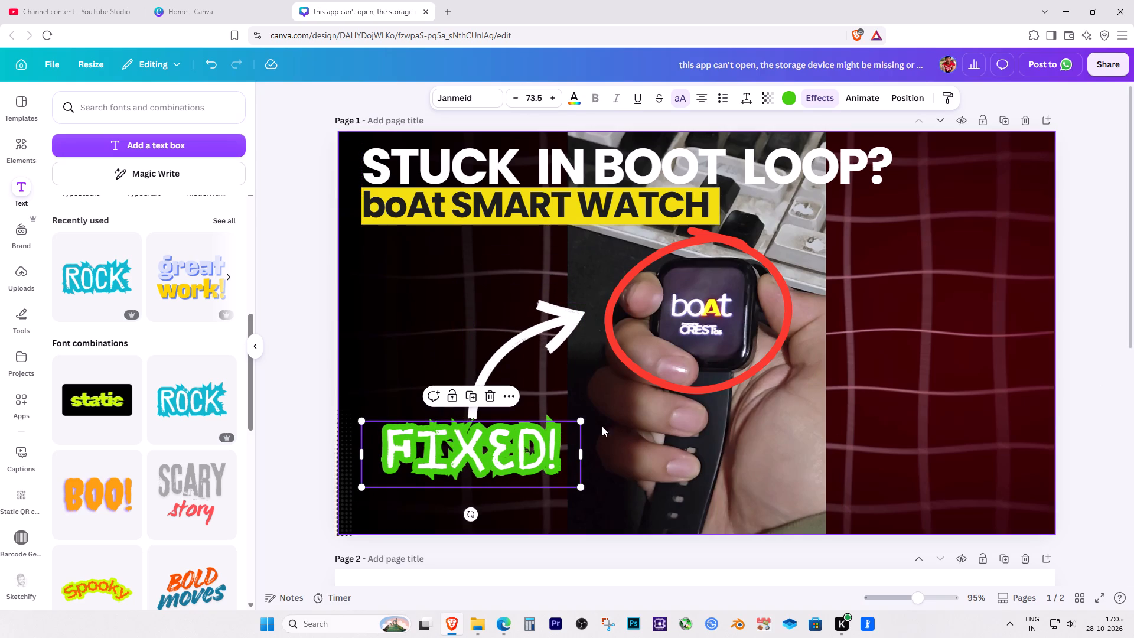
pyautogui.moveTo(523, 450); pyautogui.dragTo(531, 448)
pyautogui.click(1062, 392)
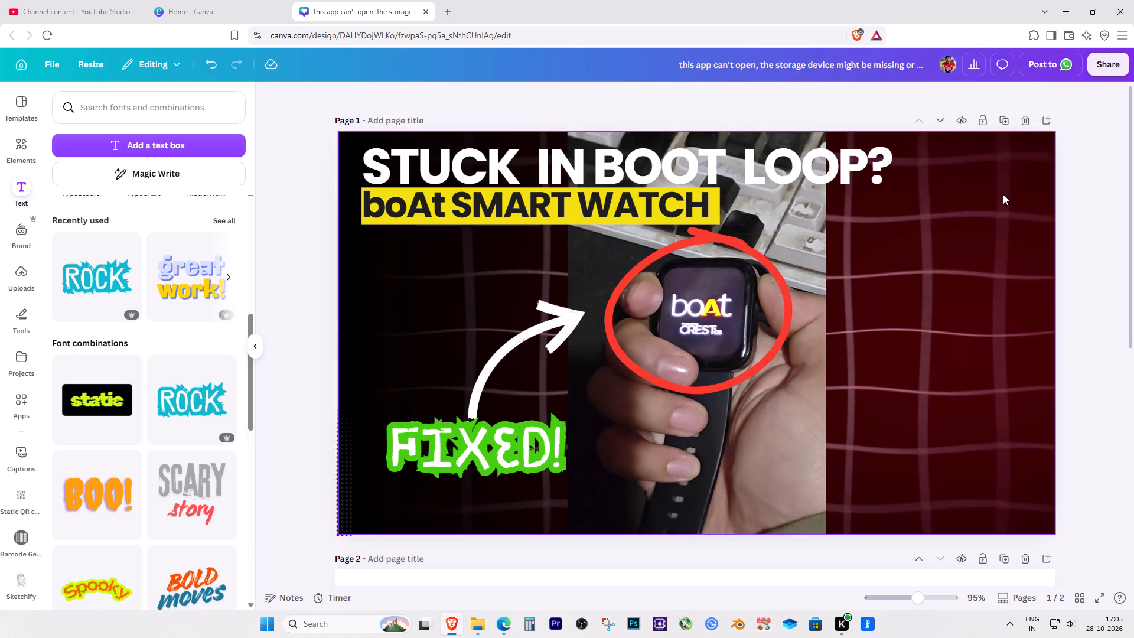
# Download only page 1 as a PNG at size 1.5 (1,920 × 1,080 px), saving it in the Downloads folder.
pyautogui.click(1101, 67)
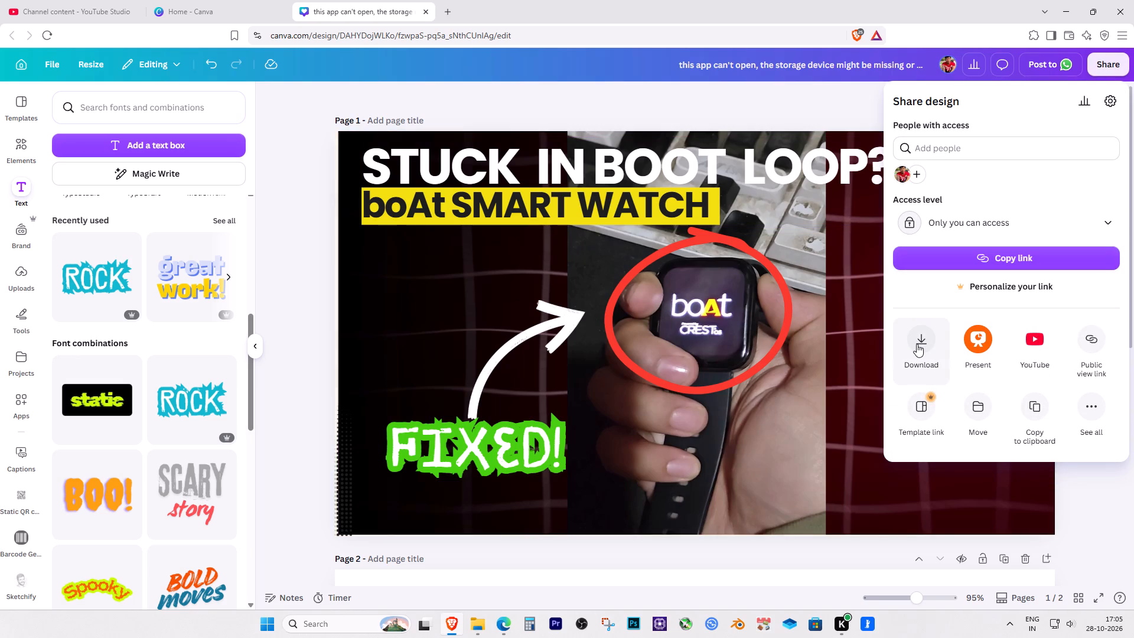
pyautogui.click(917, 344)
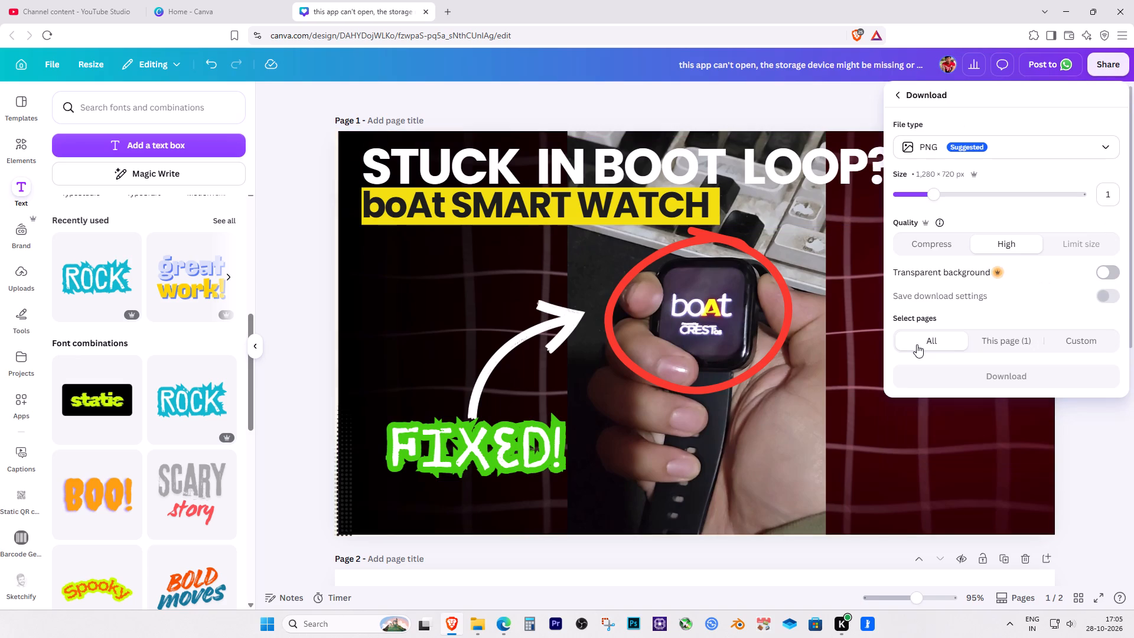
pyautogui.moveTo(934, 197); pyautogui.dragTo(956, 198)
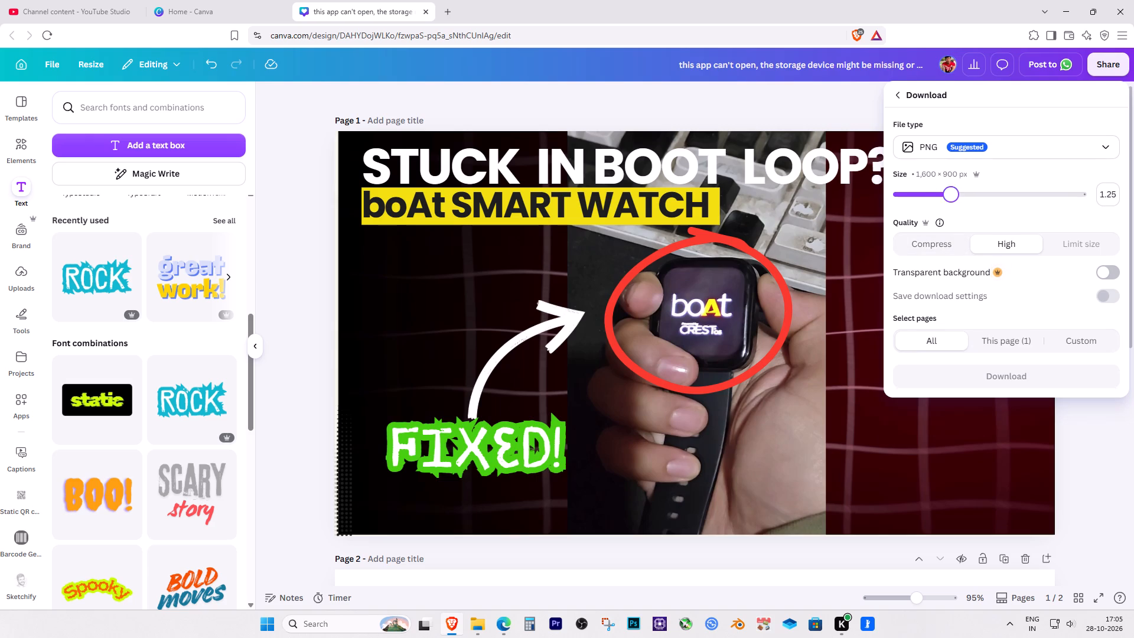
pyautogui.moveTo(956, 198); pyautogui.dragTo(970, 200)
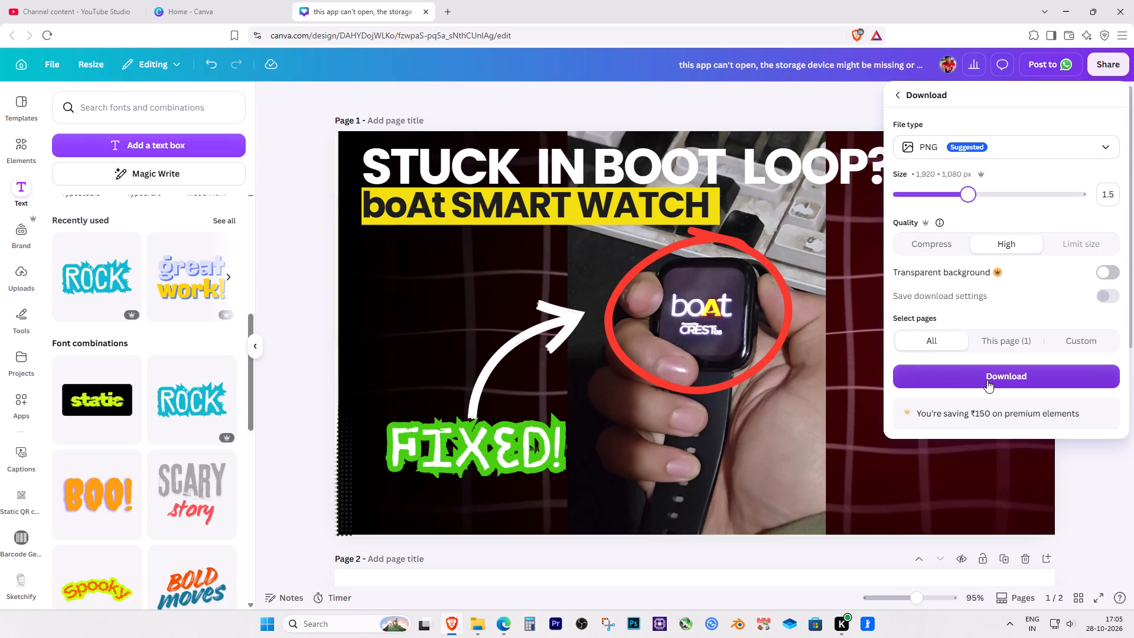
pyautogui.click(1026, 346)
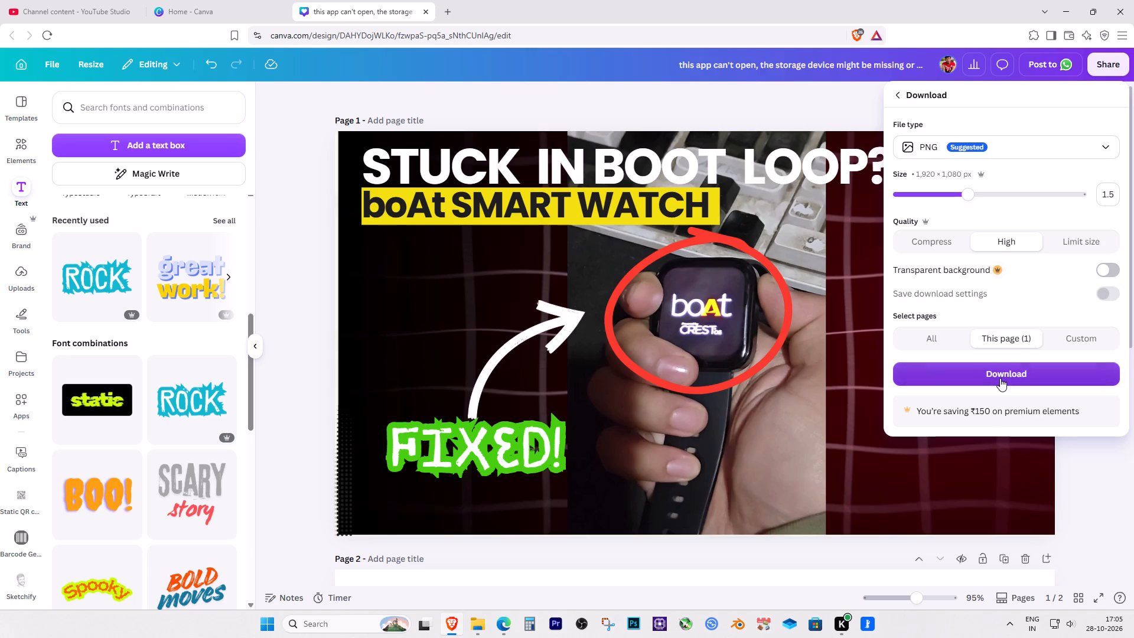
pyautogui.click(1000, 378)
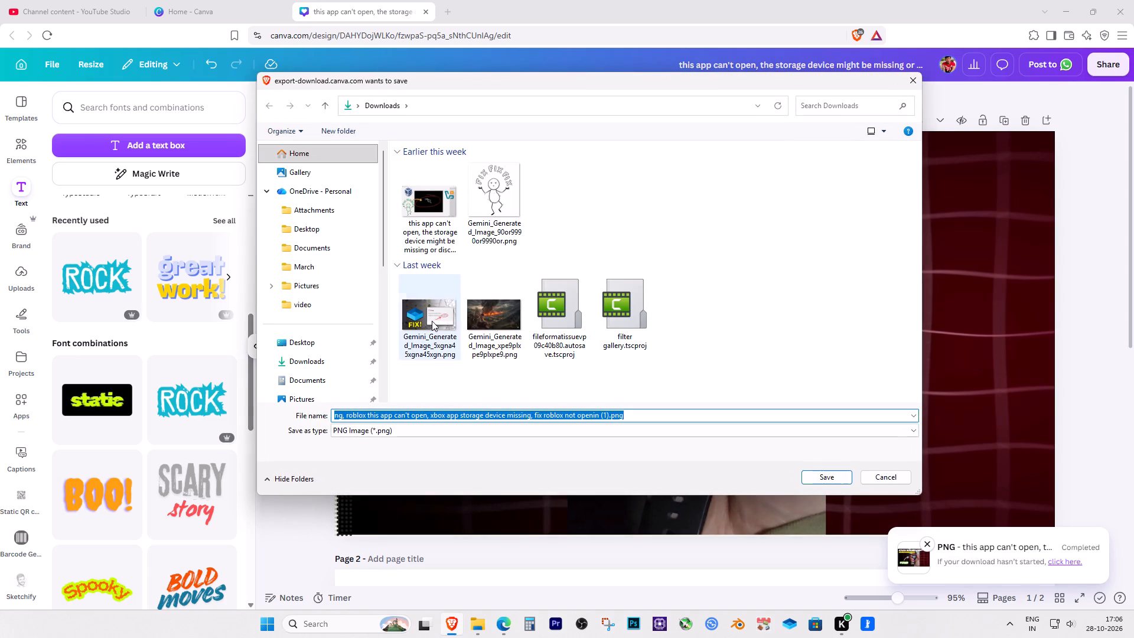
pyautogui.click(311, 360)
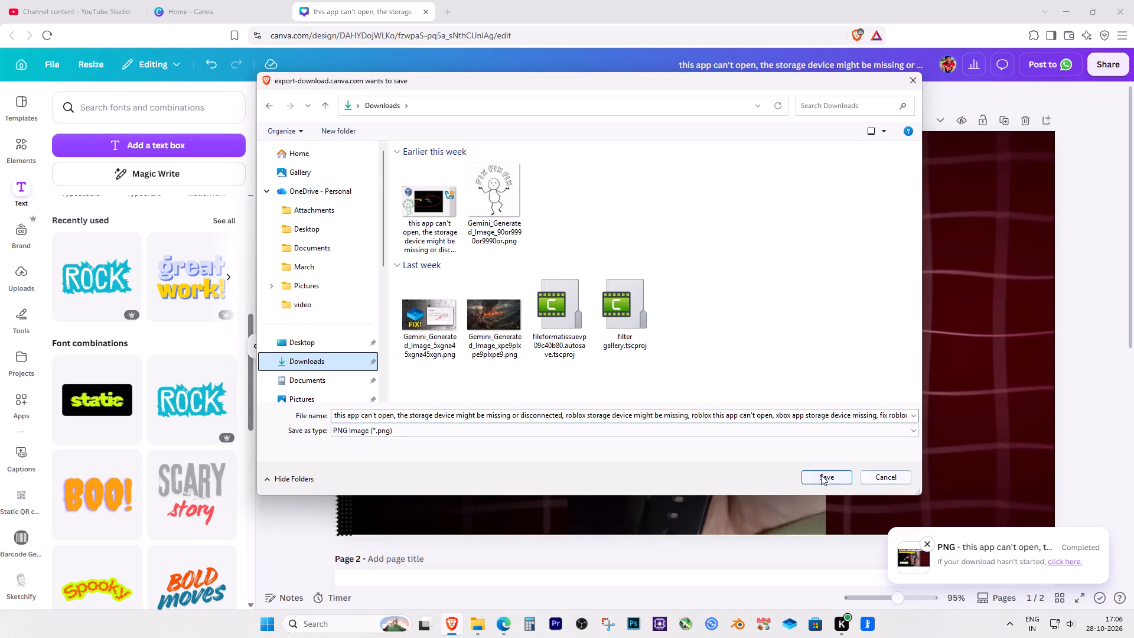
pyautogui.click(821, 475)
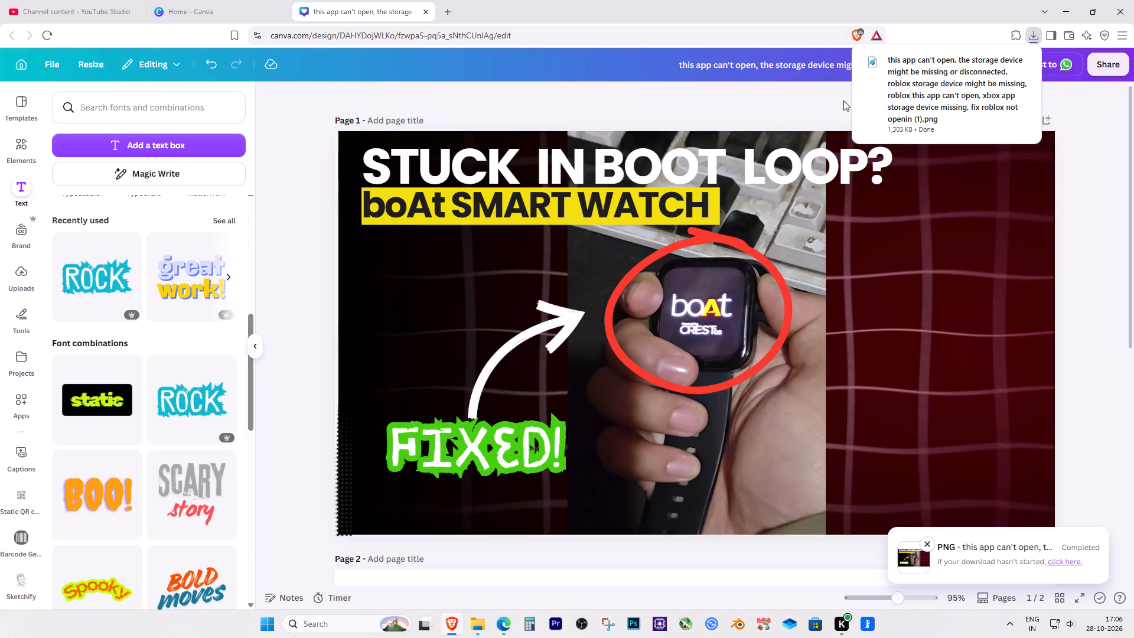
# Close the two Canva tabs and upload the downloaded PNG as the boAt video's thumbnail in YouTube Studio.
pyautogui.click(424, 12)
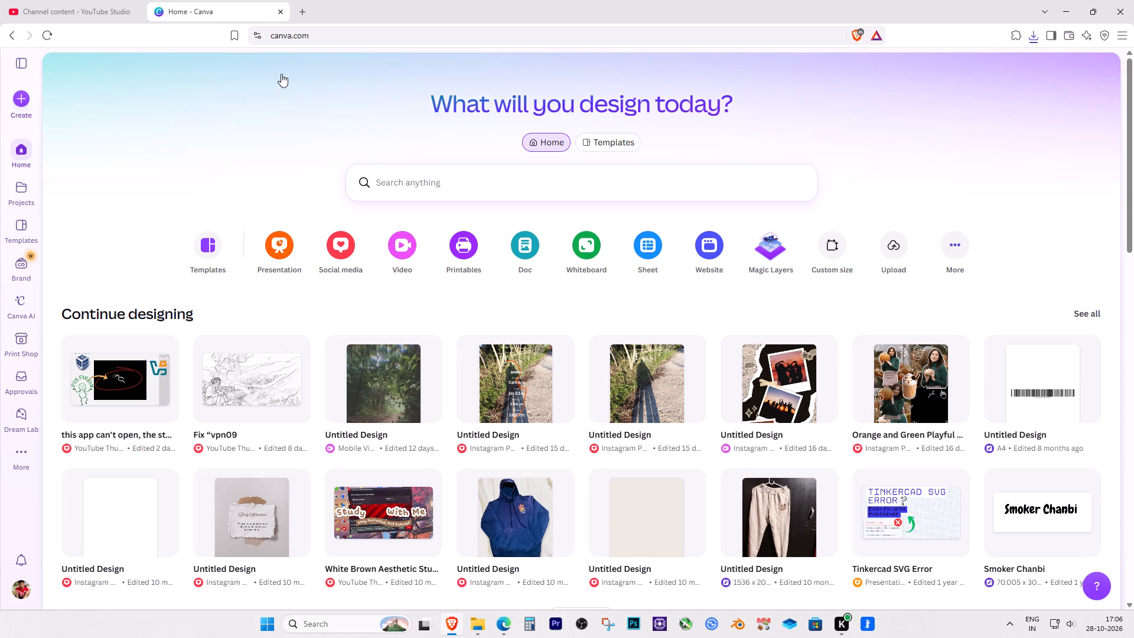
pyautogui.click(280, 9)
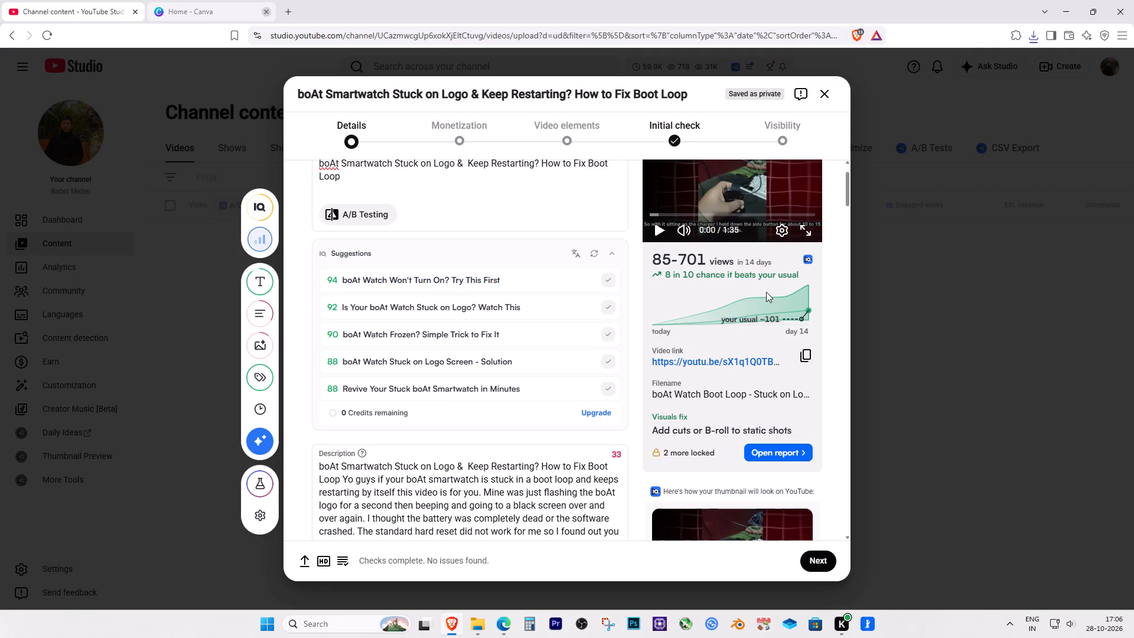
pyautogui.scroll(-11, 578, 417)
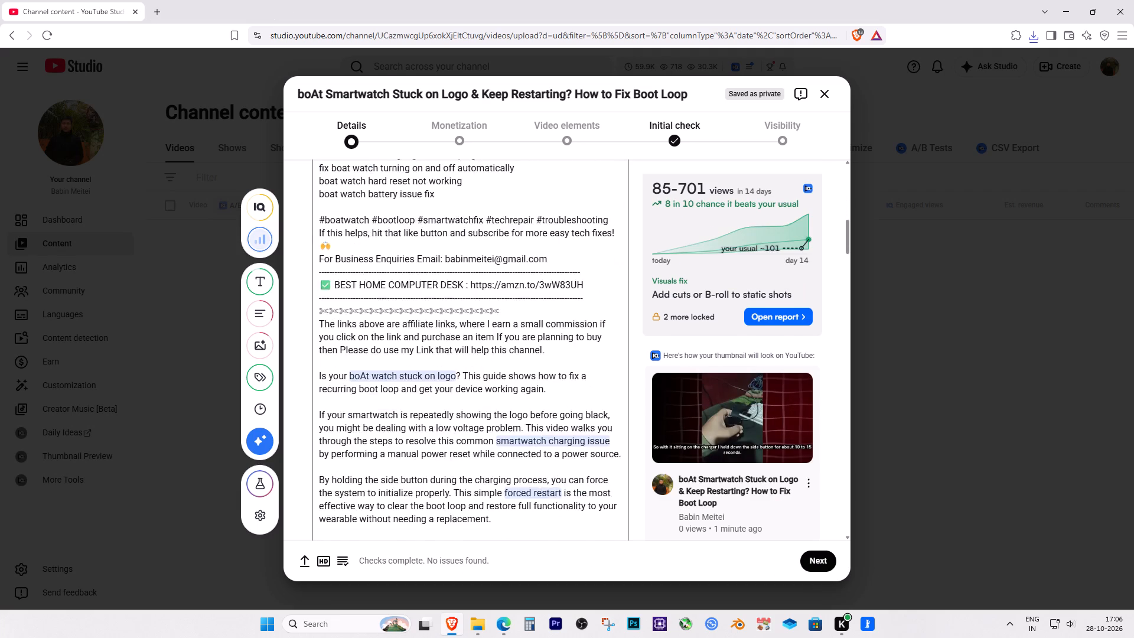
pyautogui.scroll(-17, 574, 396)
pyautogui.scroll(4, 575, 392)
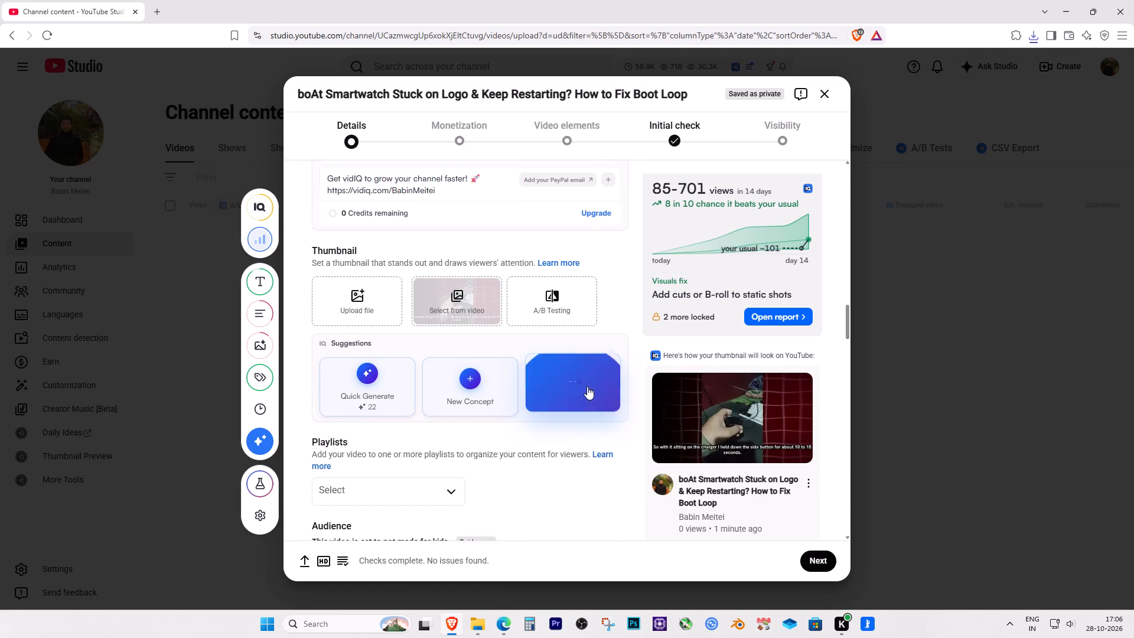
pyautogui.click(1035, 35)
pyautogui.moveTo(895, 114); pyautogui.dragTo(509, 330)
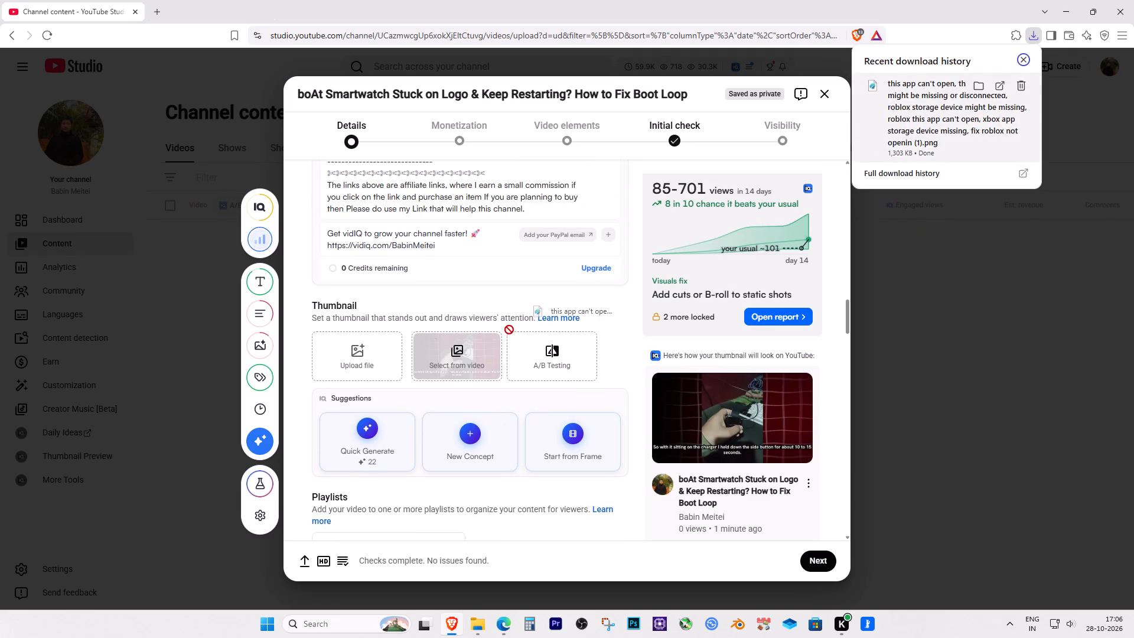
pyautogui.moveTo(509, 330); pyautogui.dragTo(363, 352)
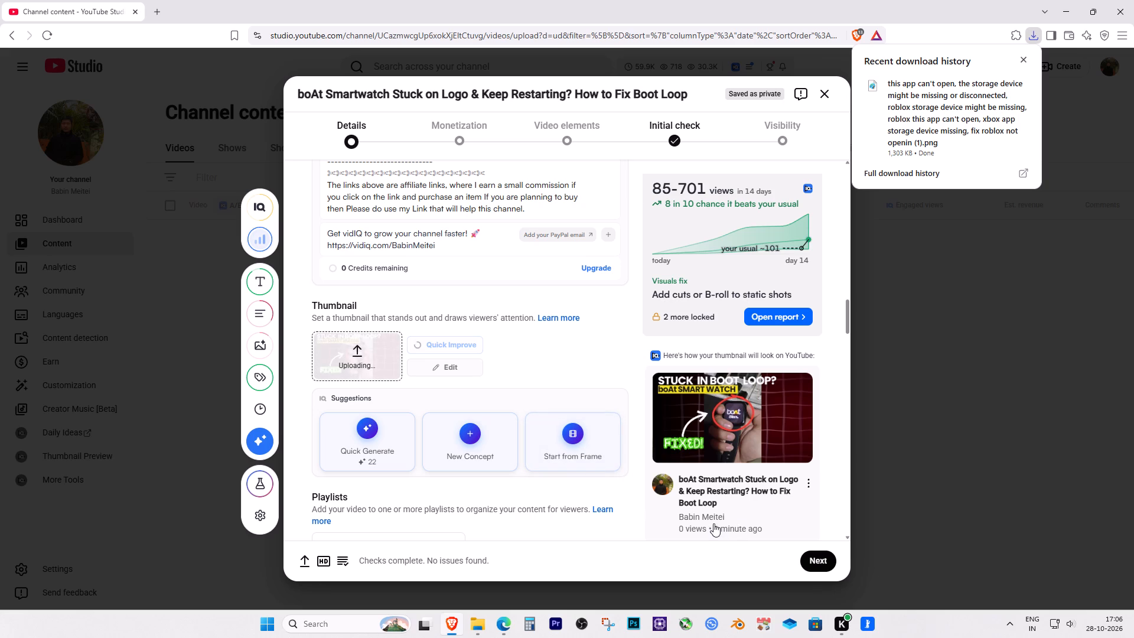
# Look over the remaining video details, and set Watch Page ads & YouTube Premium monetization to On.
pyautogui.scroll(-13, 630, 525)
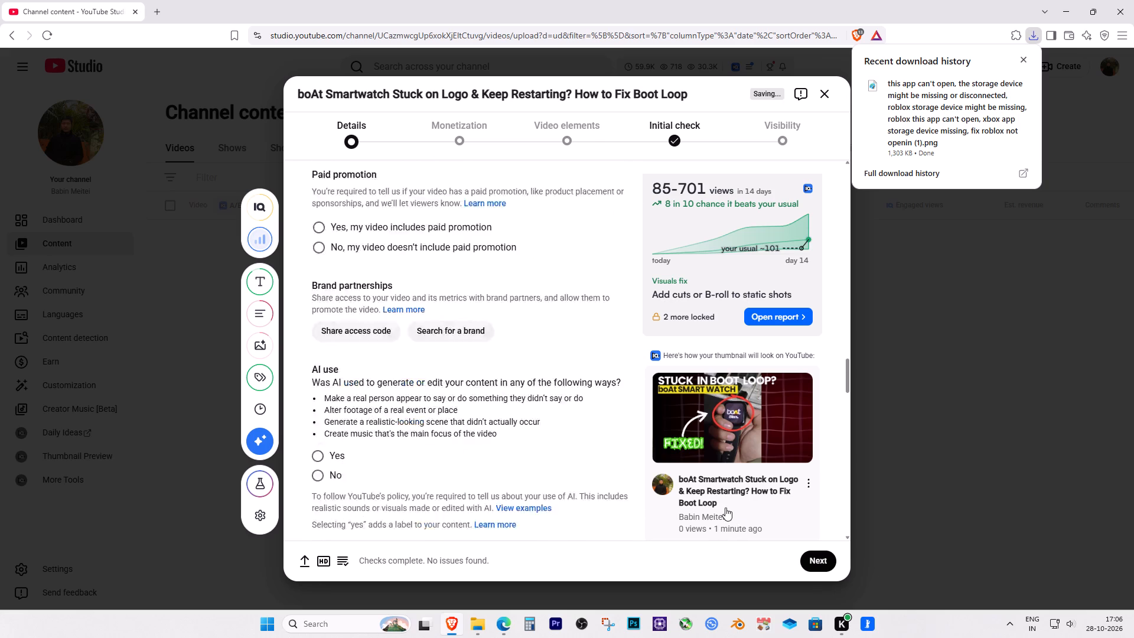
pyautogui.scroll(-7, 725, 507)
pyautogui.moveTo(848, 421); pyautogui.dragTo(822, 556)
pyautogui.scroll(6, 475, 489)
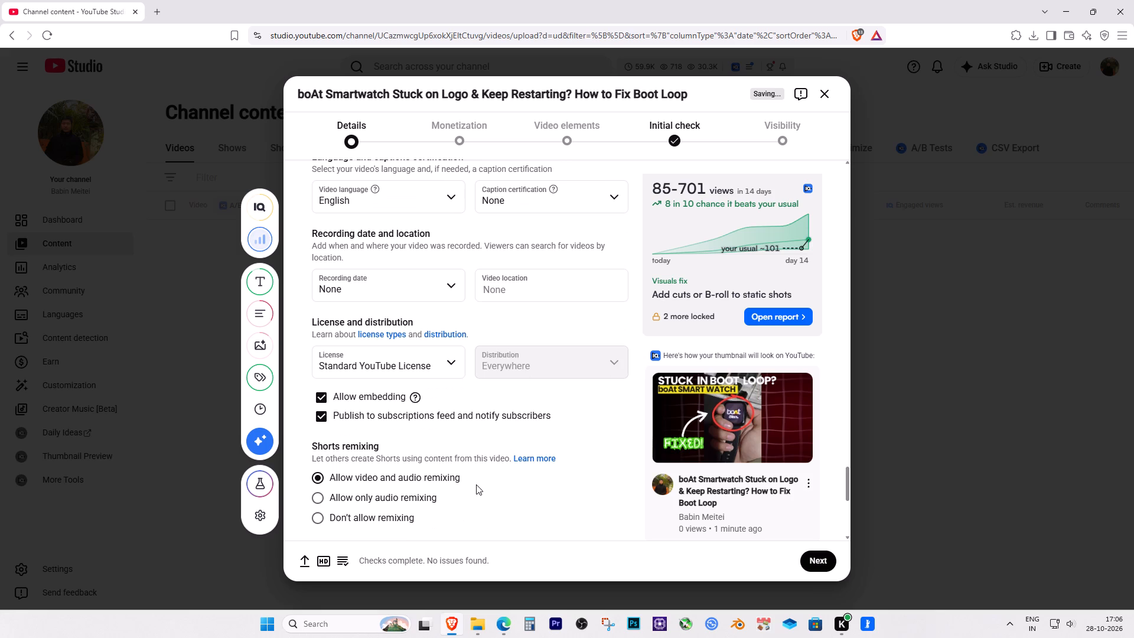
pyautogui.scroll(6, 476, 484)
pyautogui.scroll(-3, 481, 479)
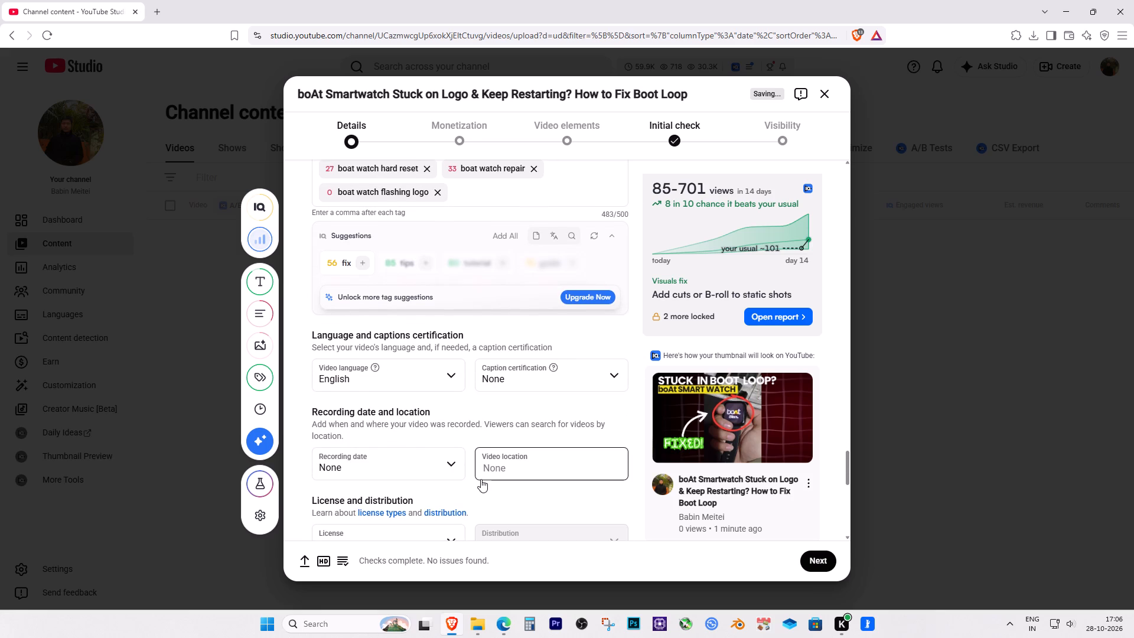
pyautogui.click(829, 560)
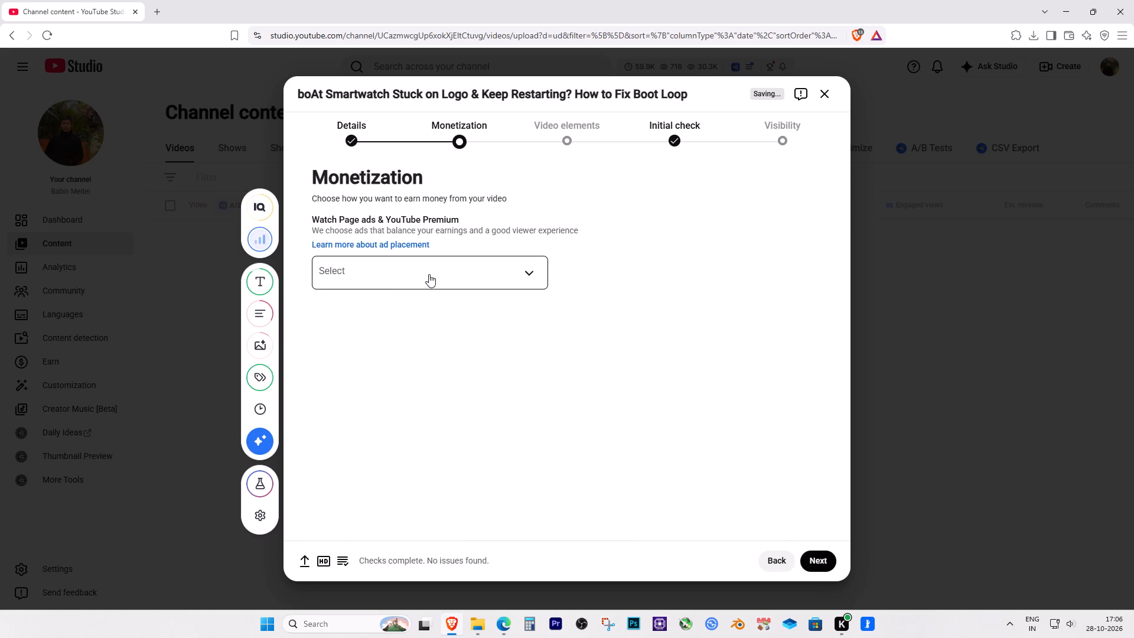
pyautogui.click(429, 274)
pyautogui.click(346, 278)
pyautogui.click(525, 335)
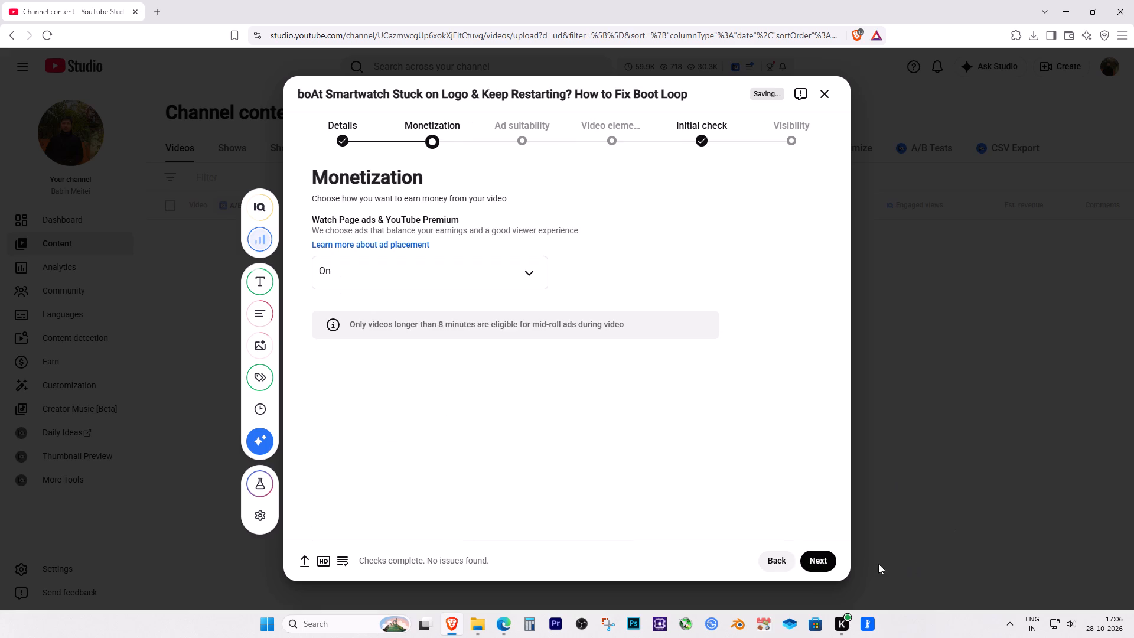
pyautogui.click(826, 556)
# Rate the video's ad suitability as "None of the above" and submit the rating.
pyautogui.scroll(-4, 522, 416)
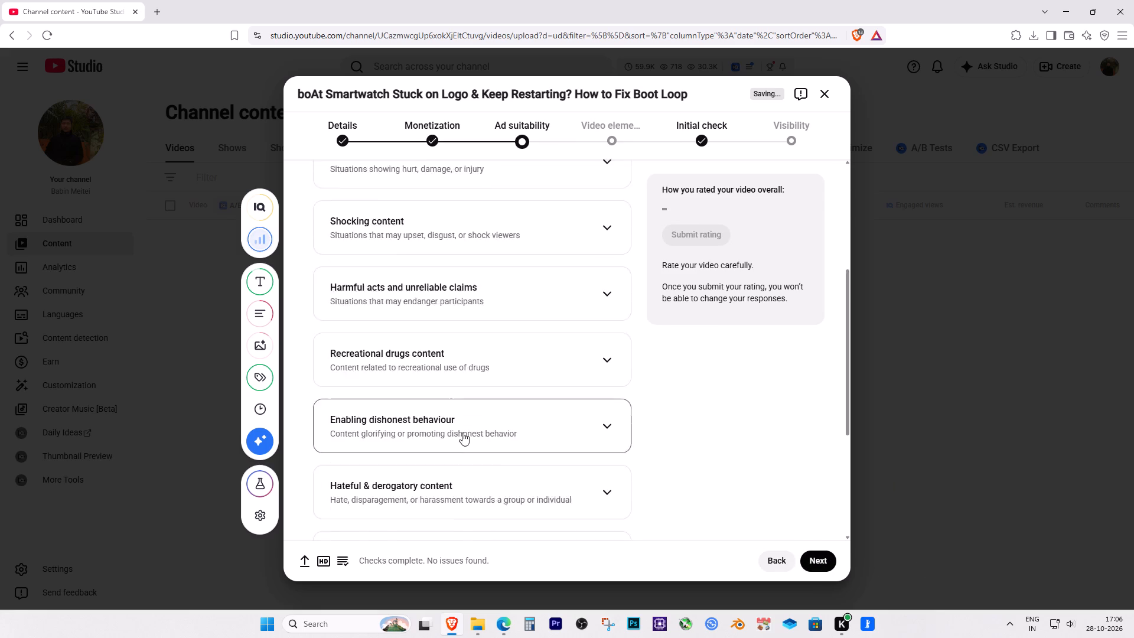
pyautogui.scroll(-6, 462, 432)
pyautogui.click(325, 519)
pyautogui.click(698, 239)
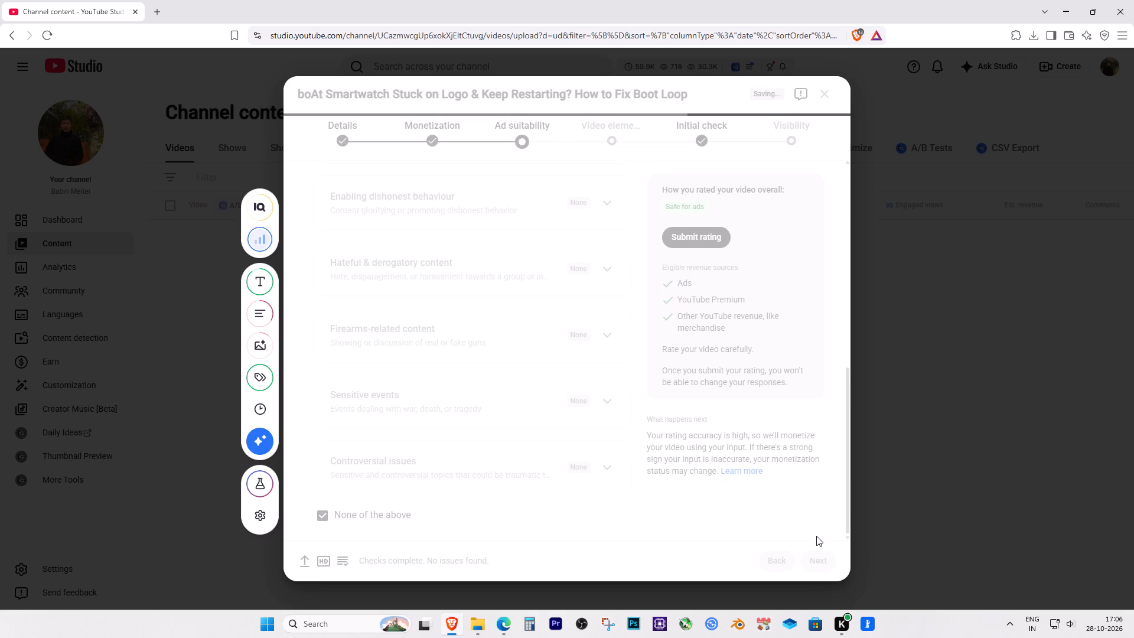
pyautogui.click(818, 564)
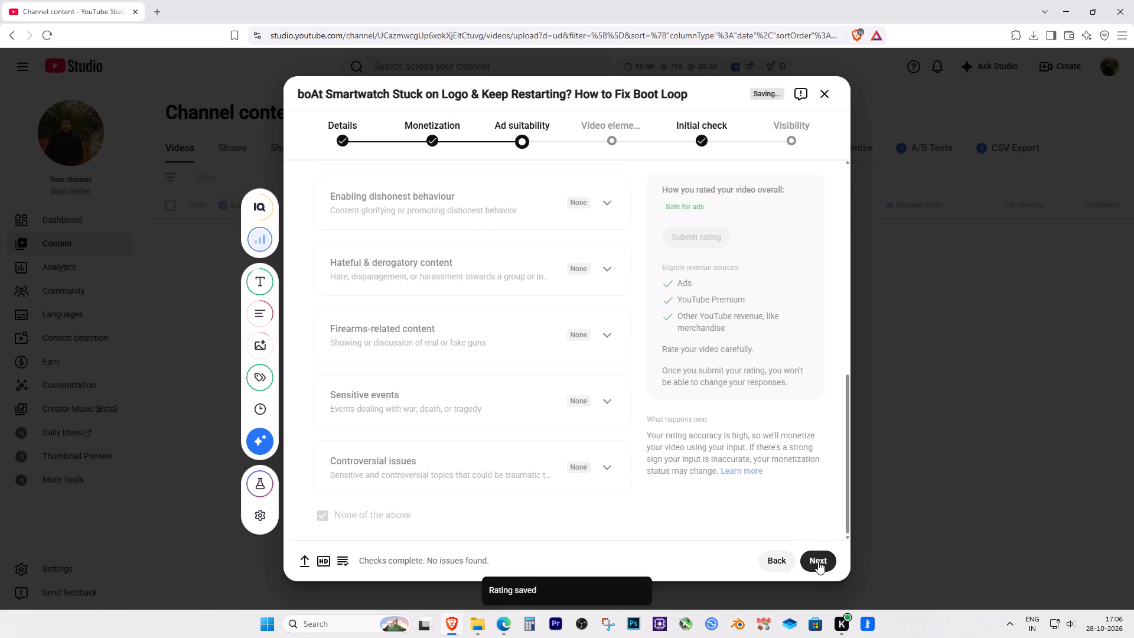
# Proceed past the initial check and publish the video with Public visibility.
pyautogui.click(811, 559)
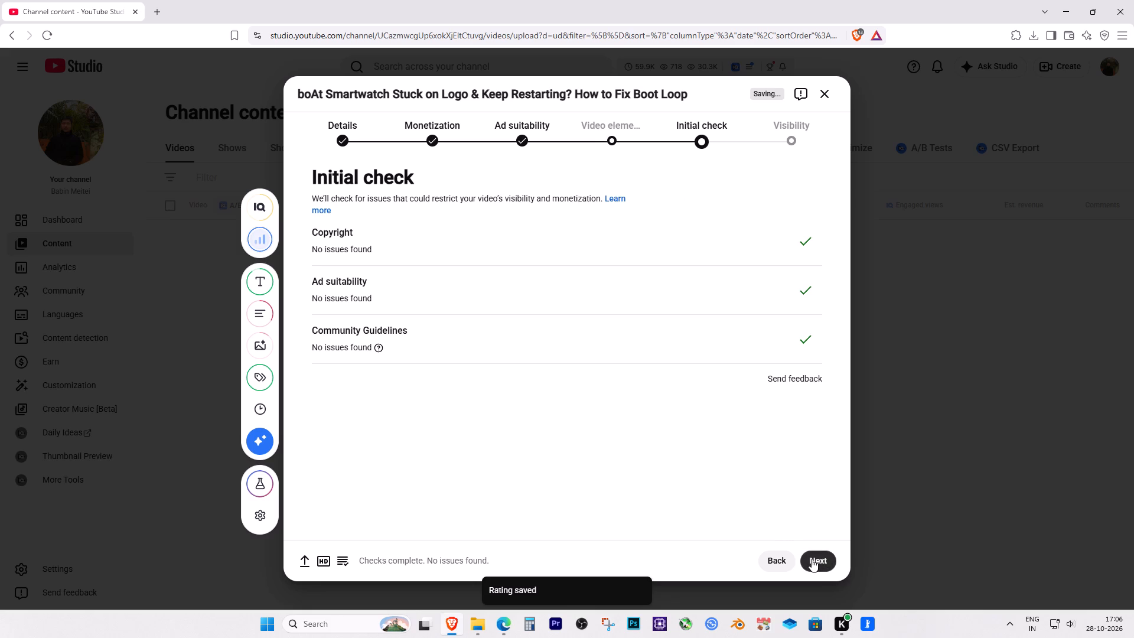
pyautogui.click(812, 559)
pyautogui.click(346, 392)
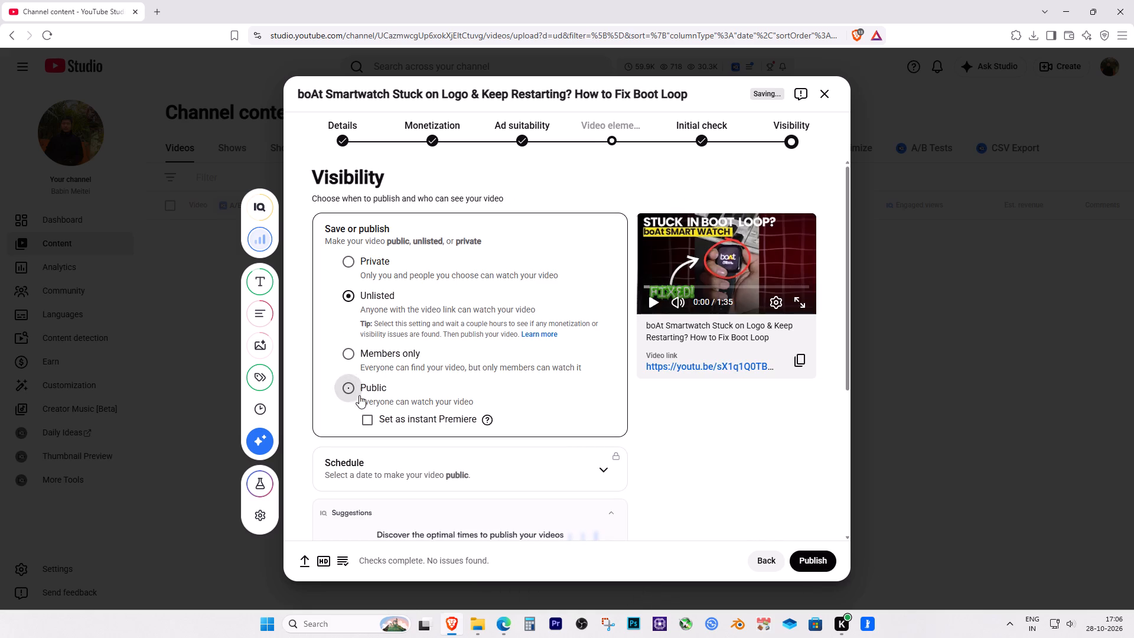
pyautogui.click(812, 564)
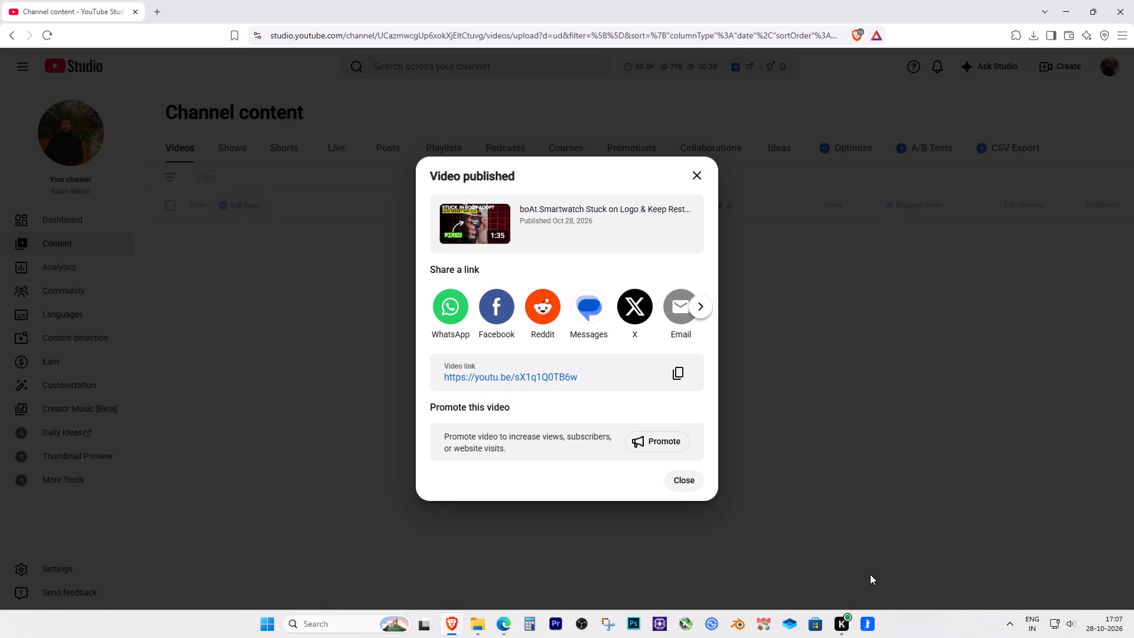
# Open the published video from its share link and close the YouTube Studio tab.
pyautogui.click(505, 375)
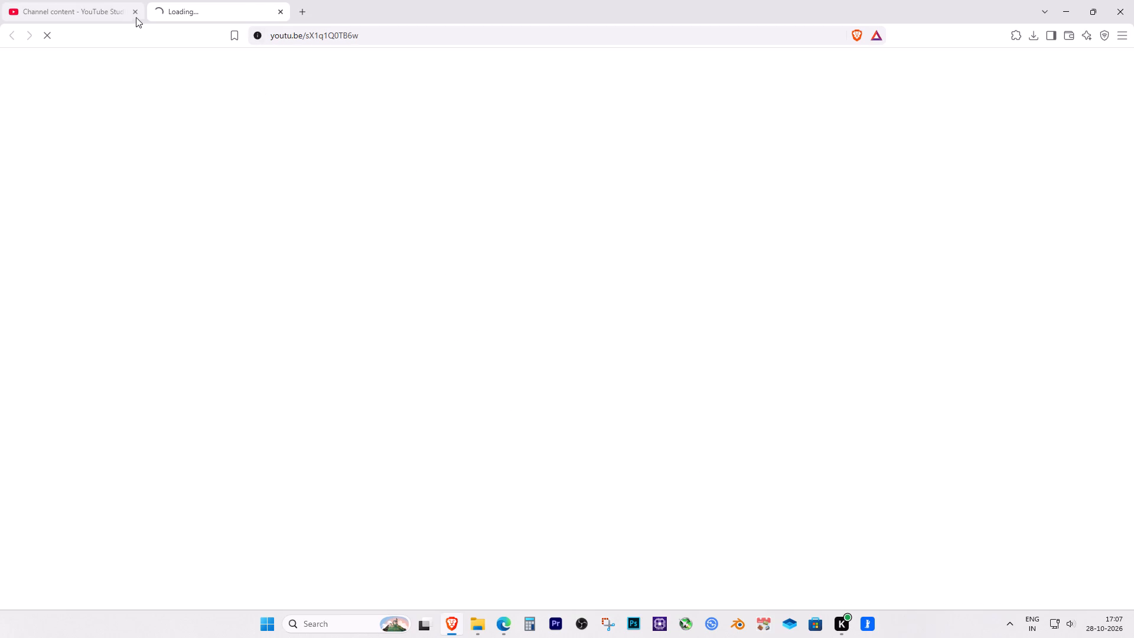
pyautogui.click(132, 13)
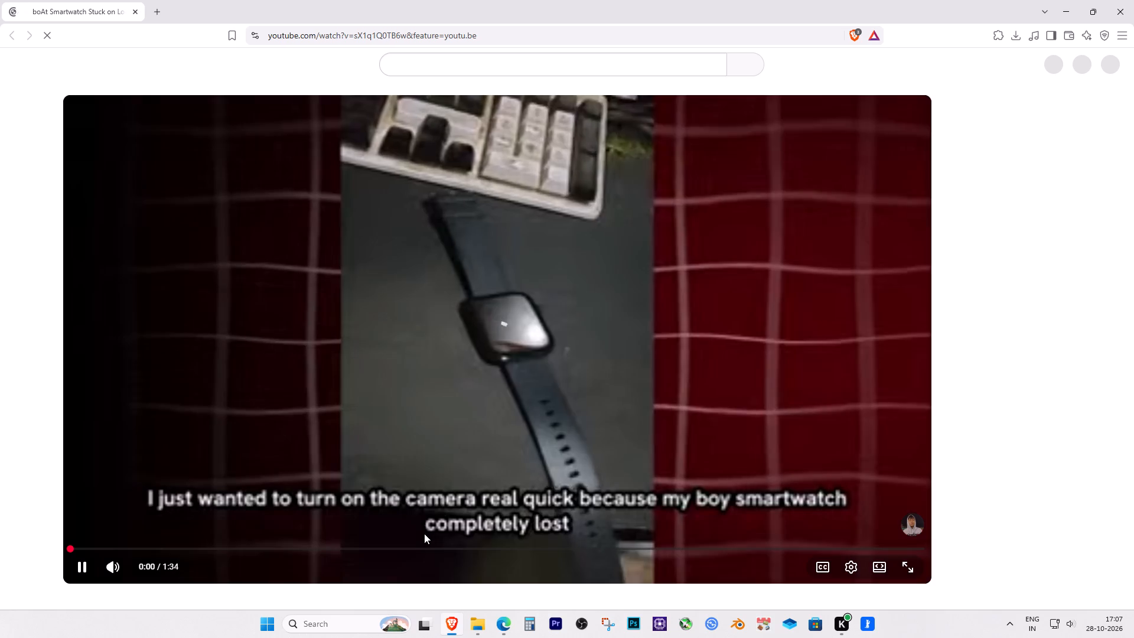
# Set the published video's playback quality to 720p60.
pyautogui.click(849, 574)
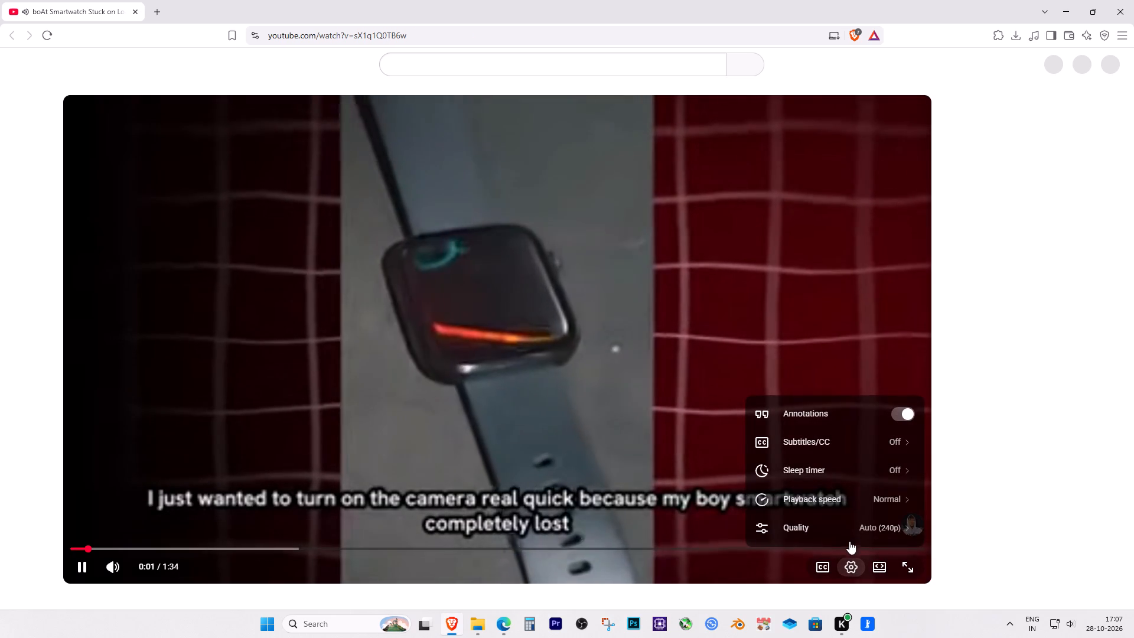
pyautogui.click(854, 536)
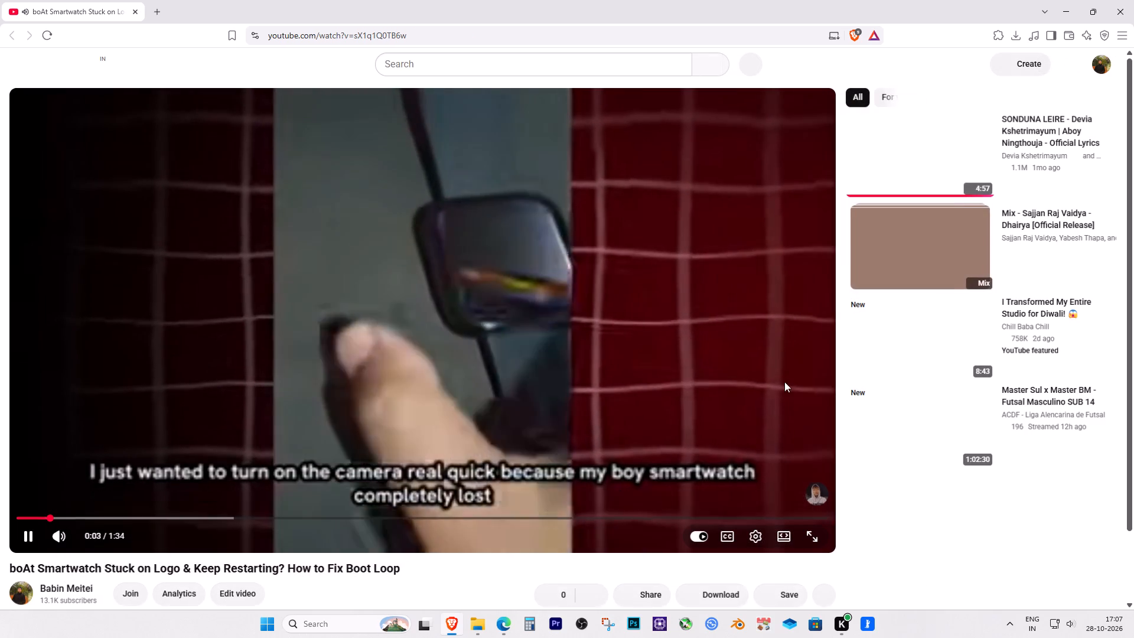
pyautogui.click(757, 536)
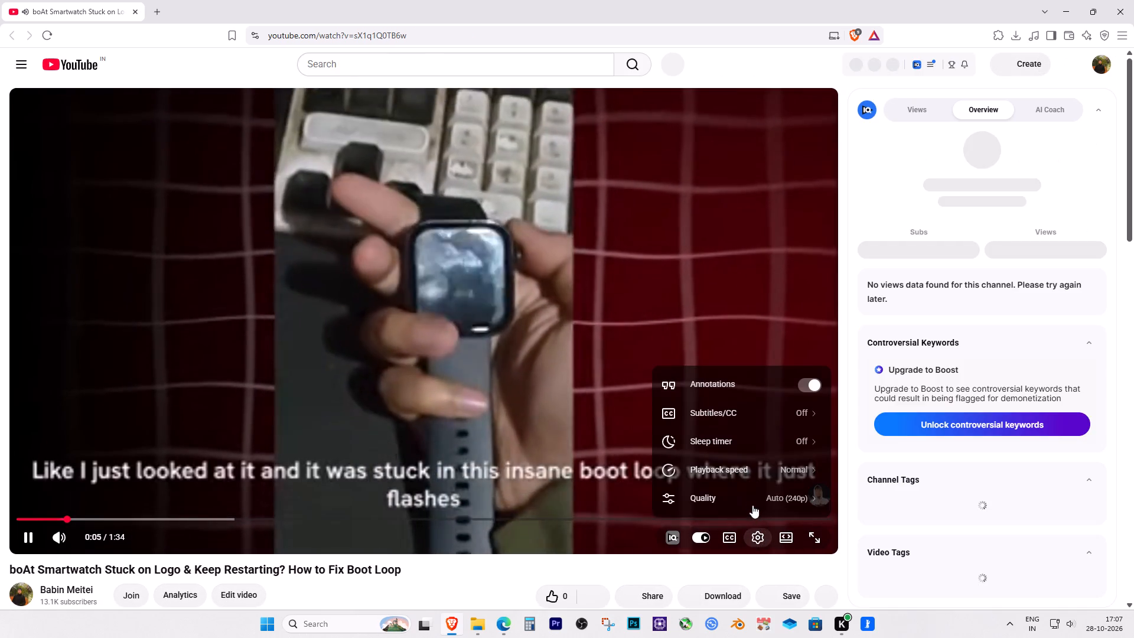
pyautogui.click(758, 499)
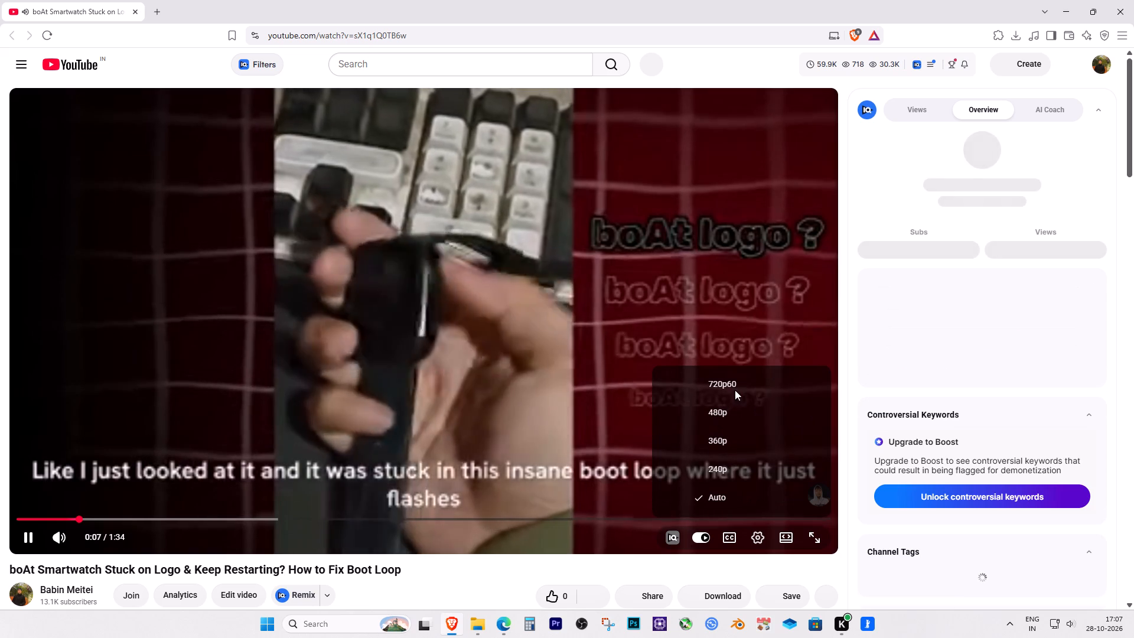
pyautogui.click(737, 384)
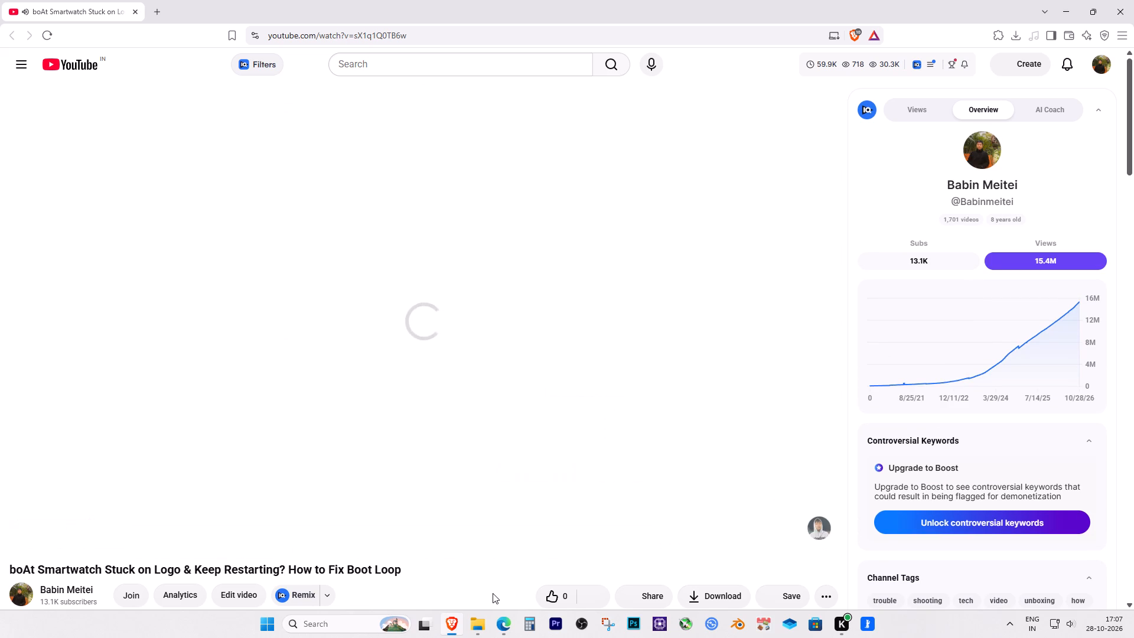